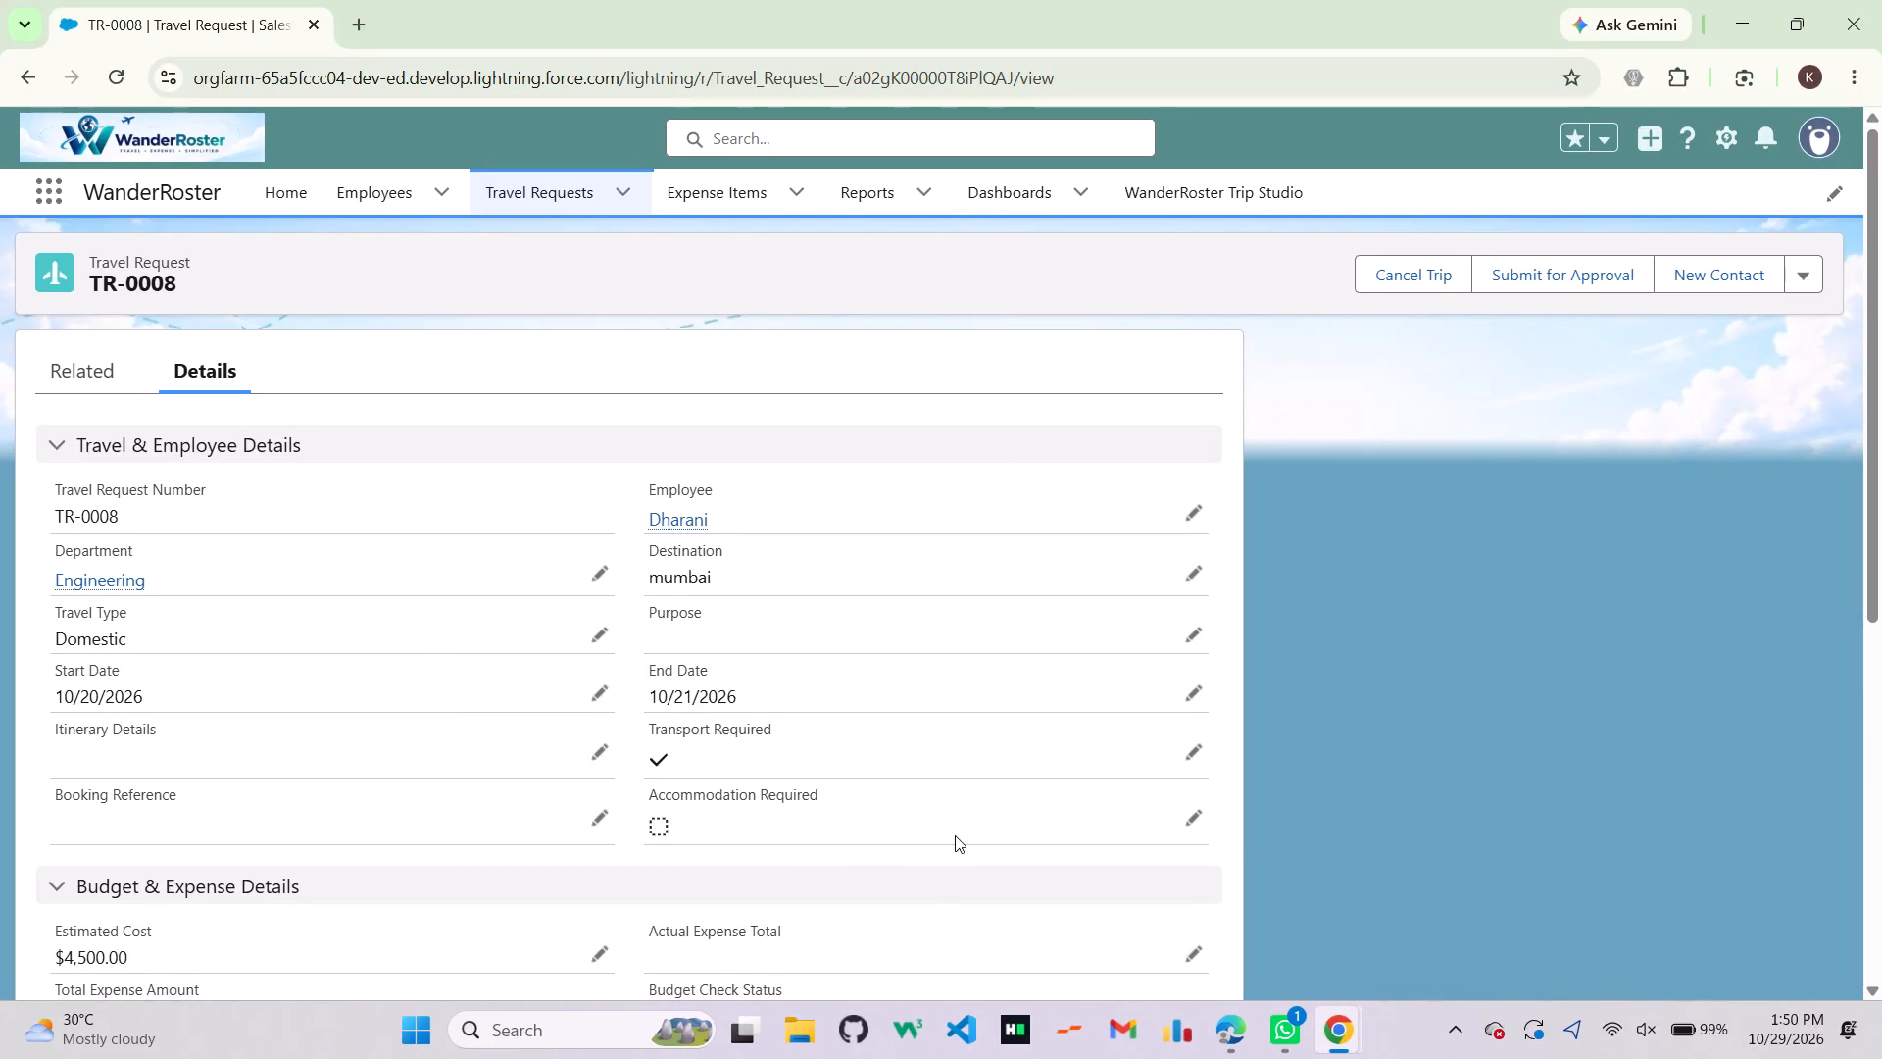
# Find and launch the Kuro application while the travel request record TR-0008 stays open in the browser.
pyautogui.click(608, 1034)
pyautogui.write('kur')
pyautogui.click(574, 1029)
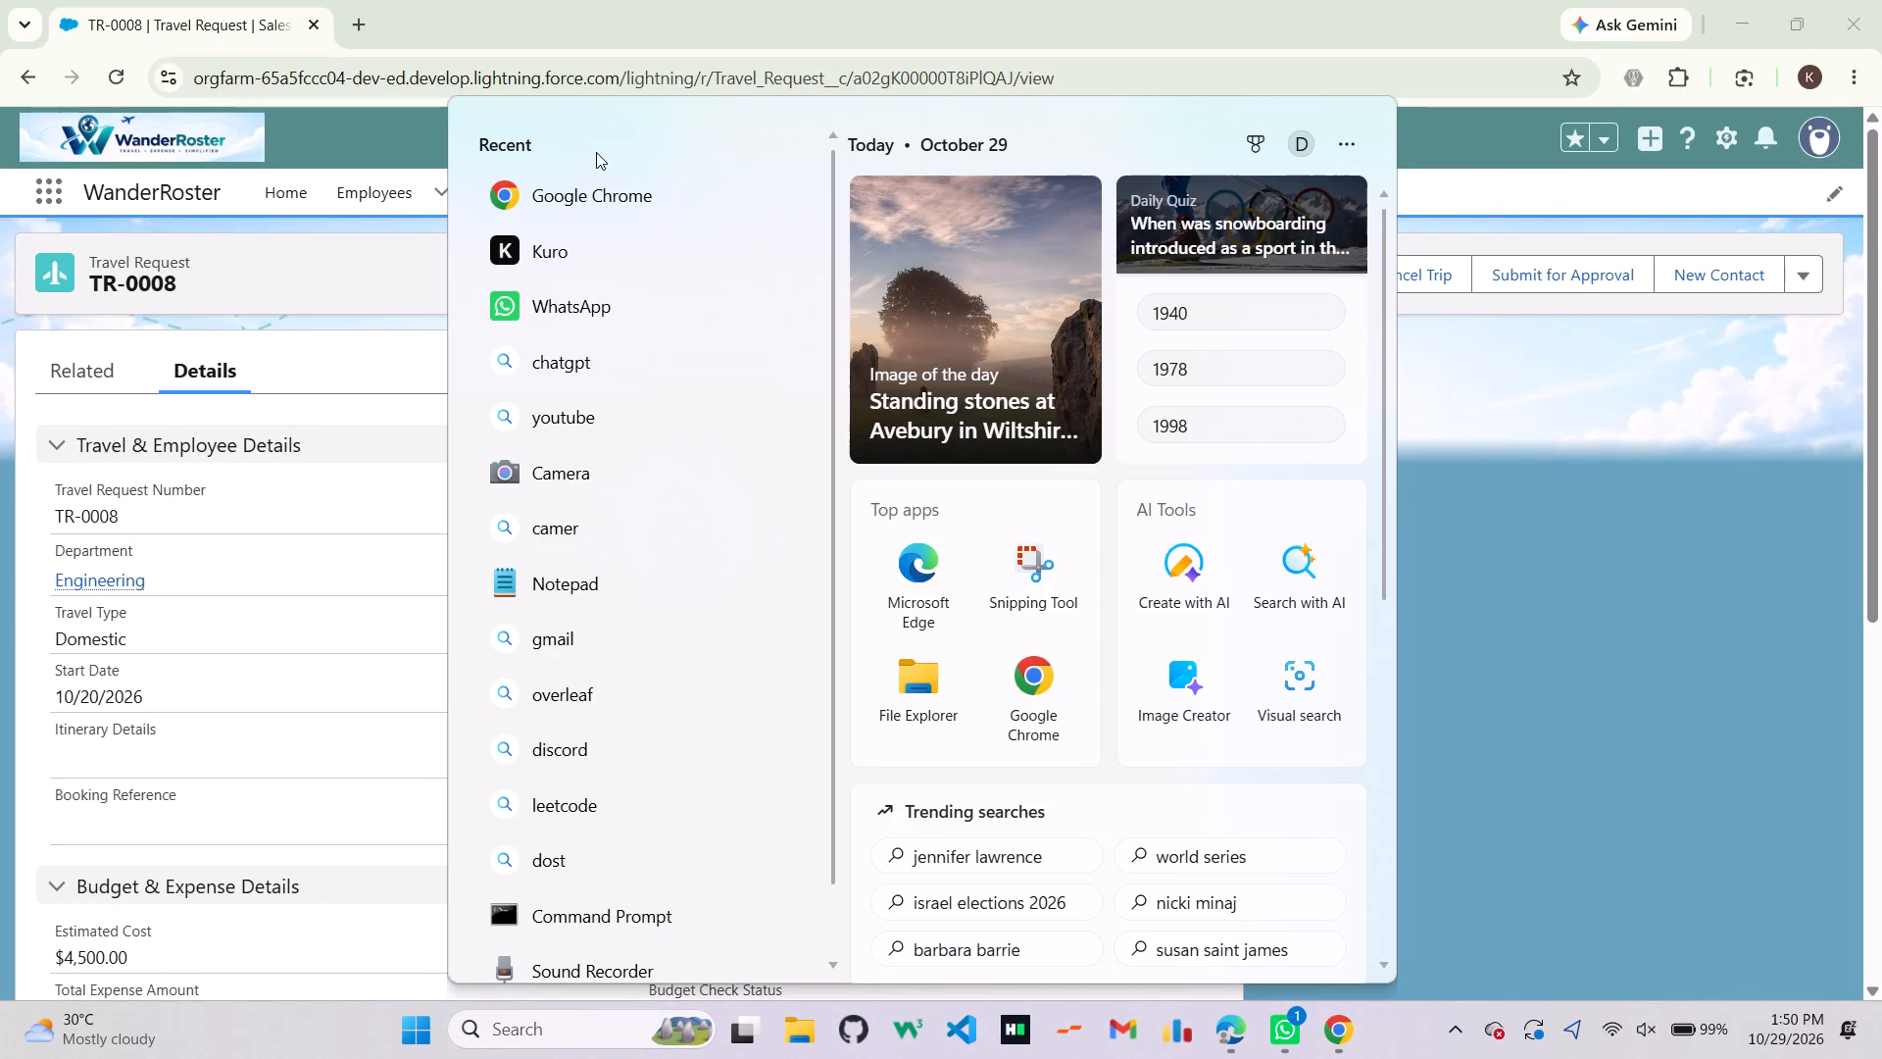
pyautogui.click(598, 245)
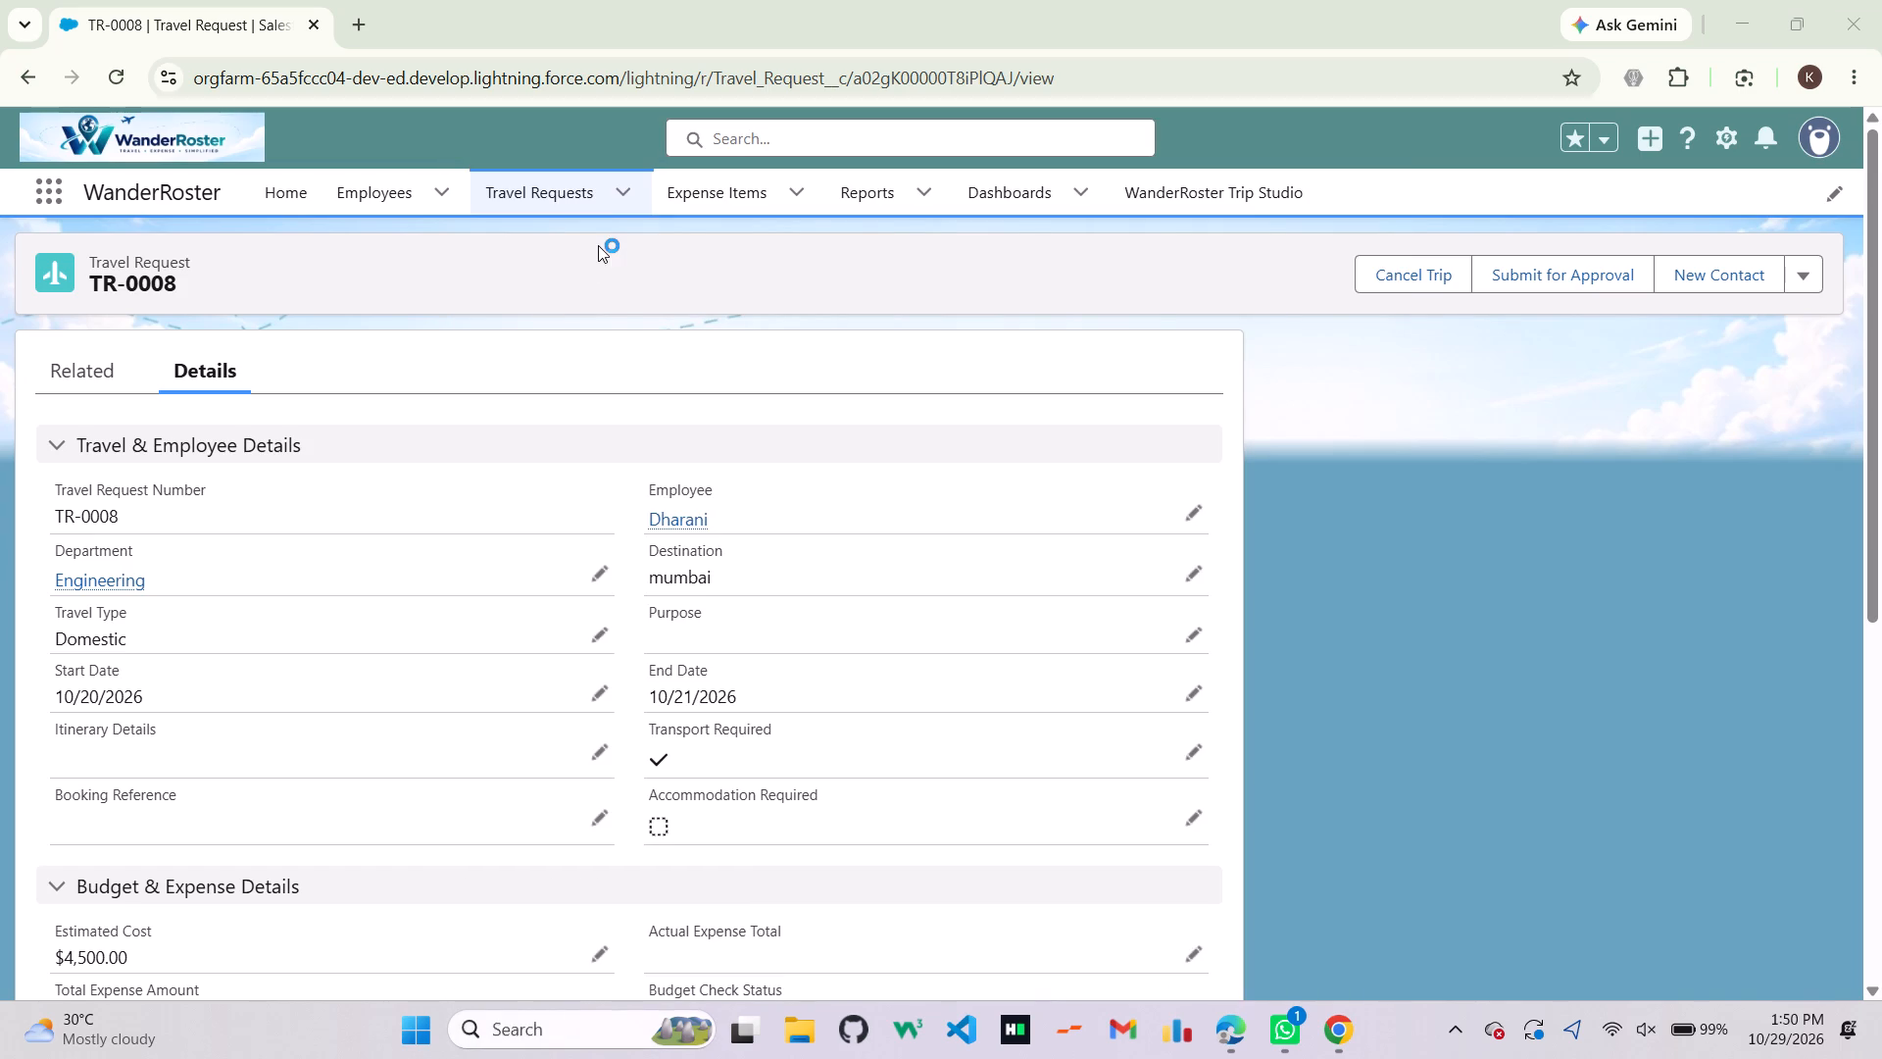
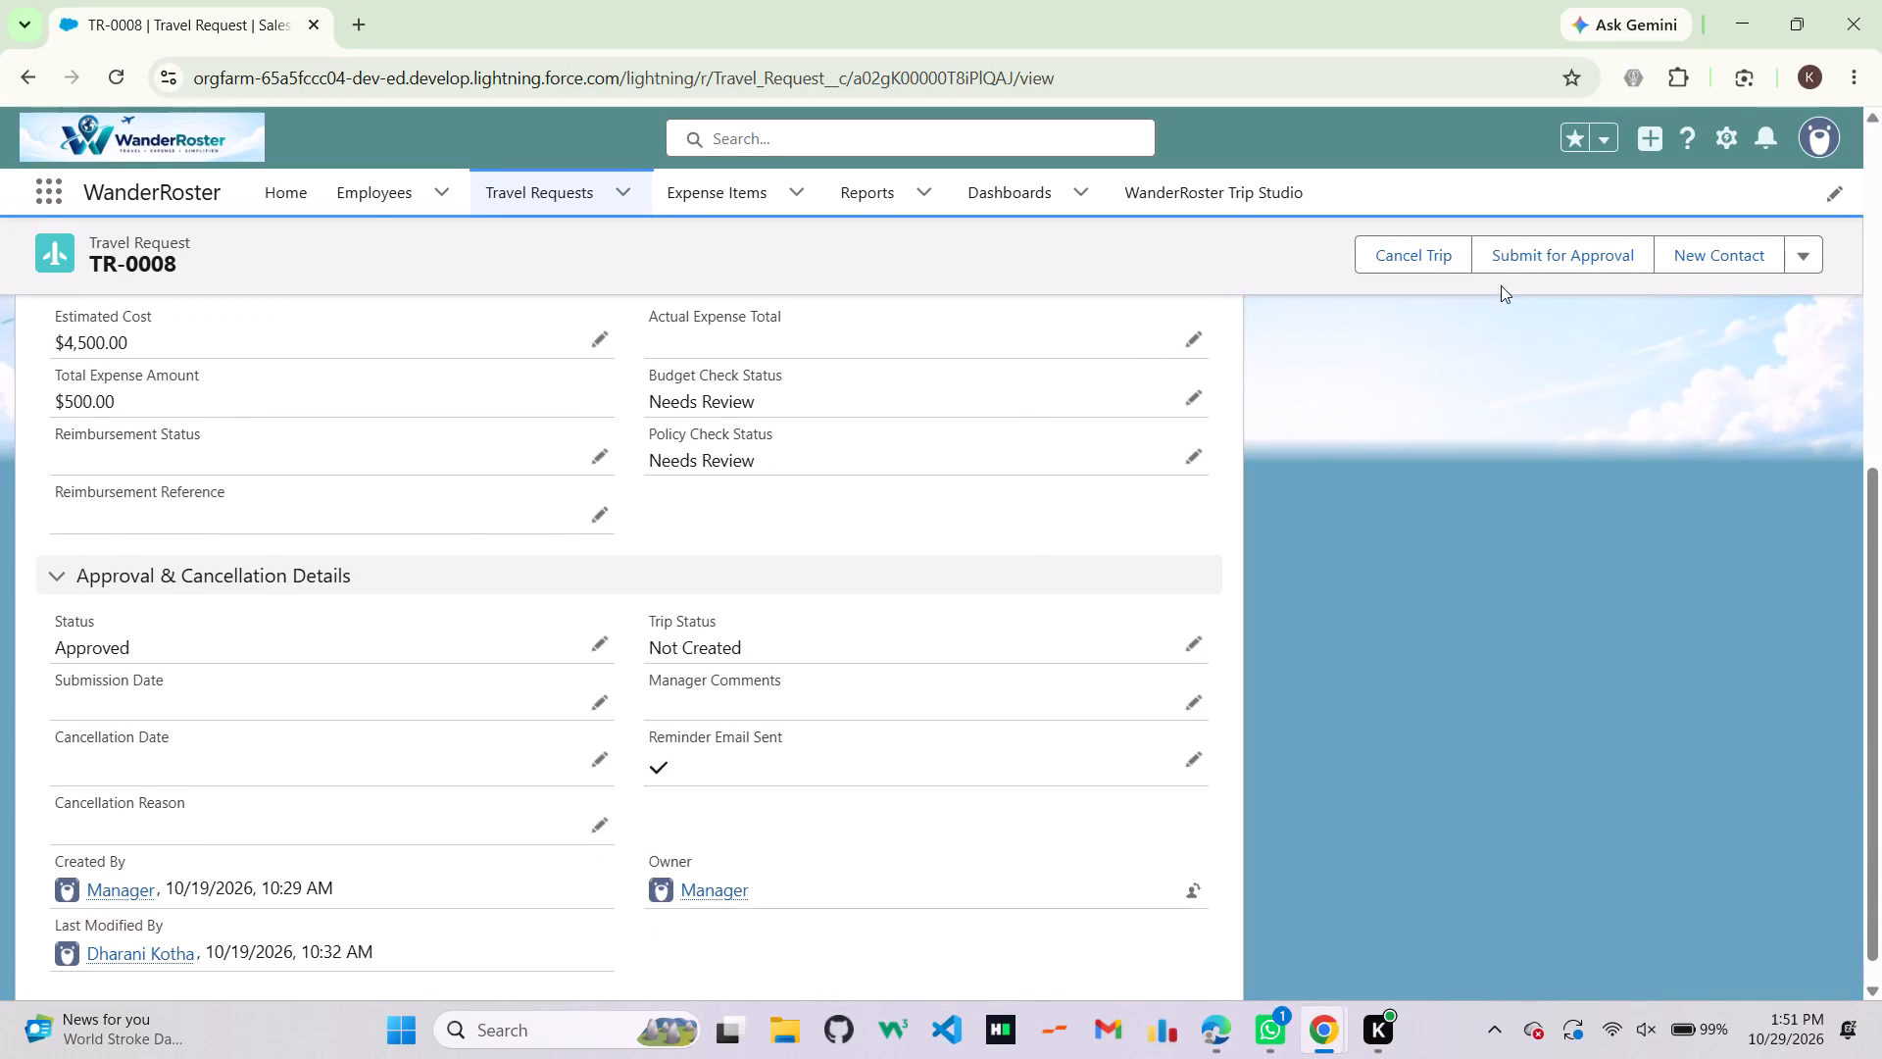
# Try to cancel trip TR-0008 with "cancelled meet" as the reason for cancellation, and close the Cancel Trip dialog.
pyautogui.click(1439, 256)
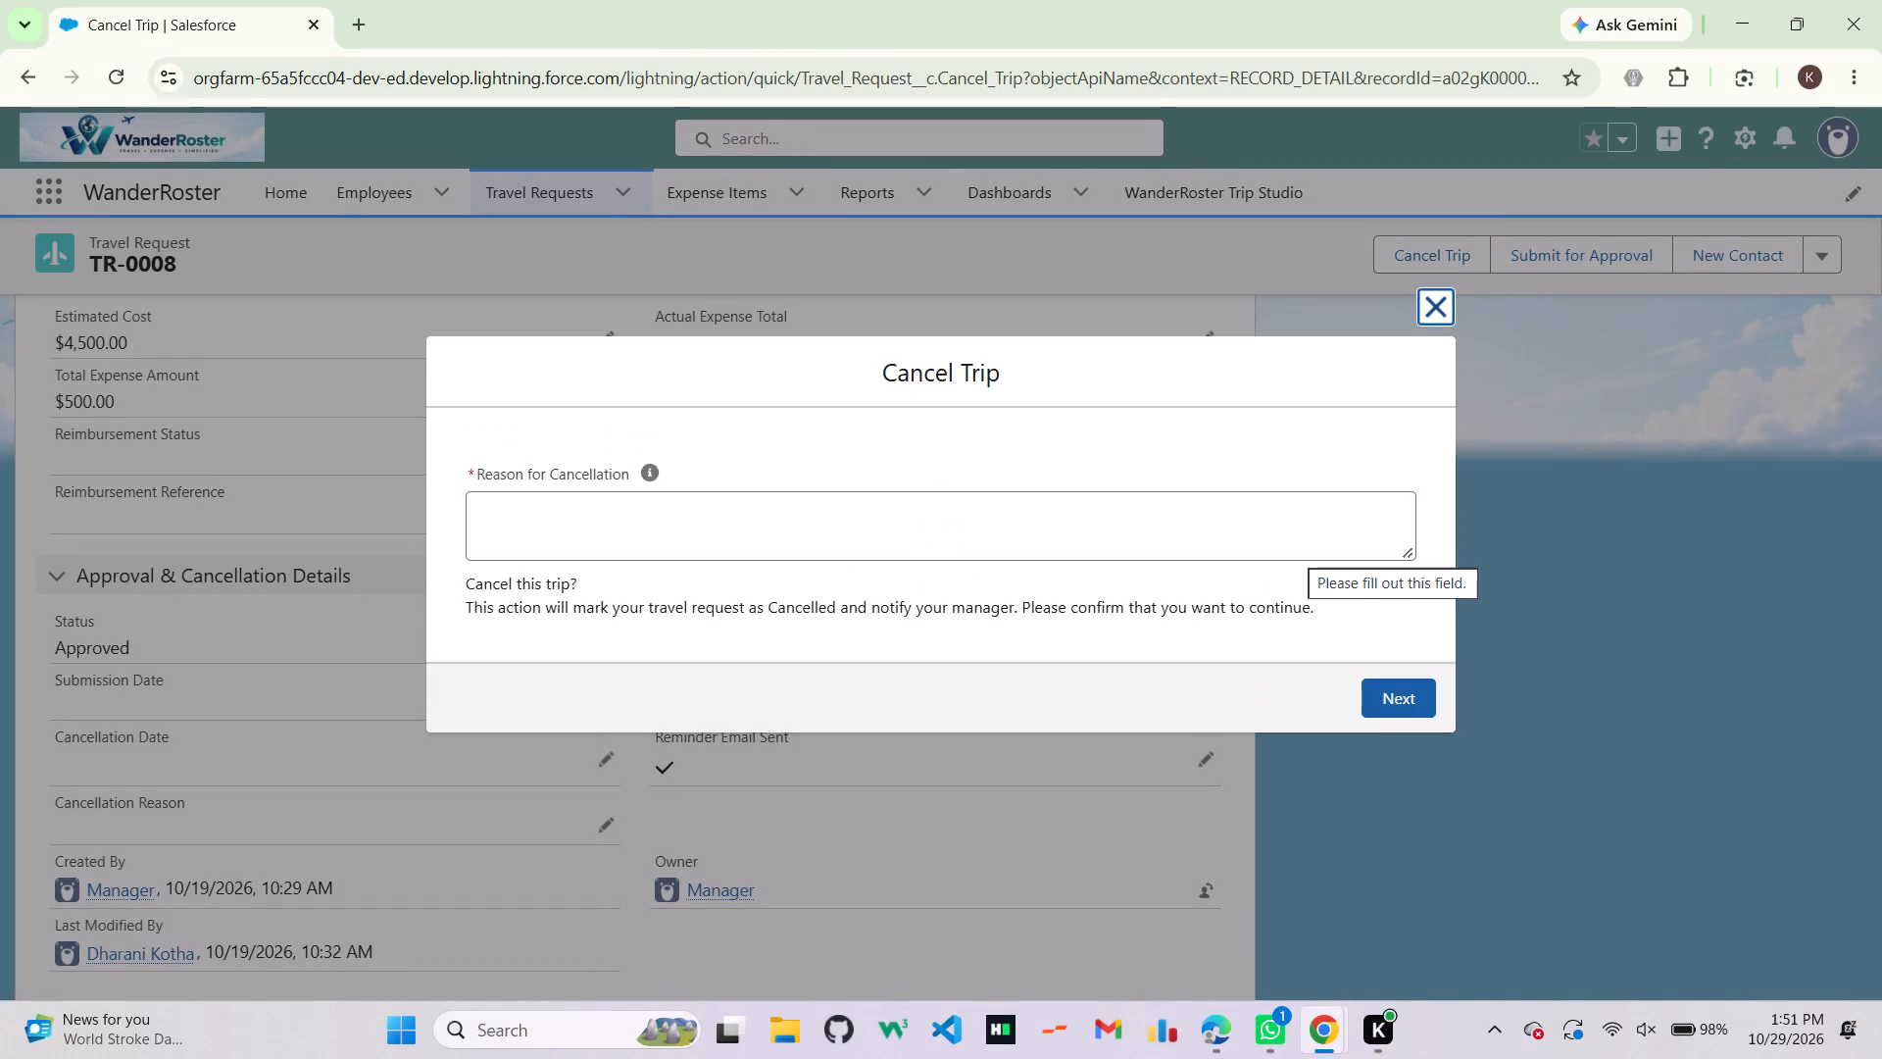
pyautogui.click(1382, 685)
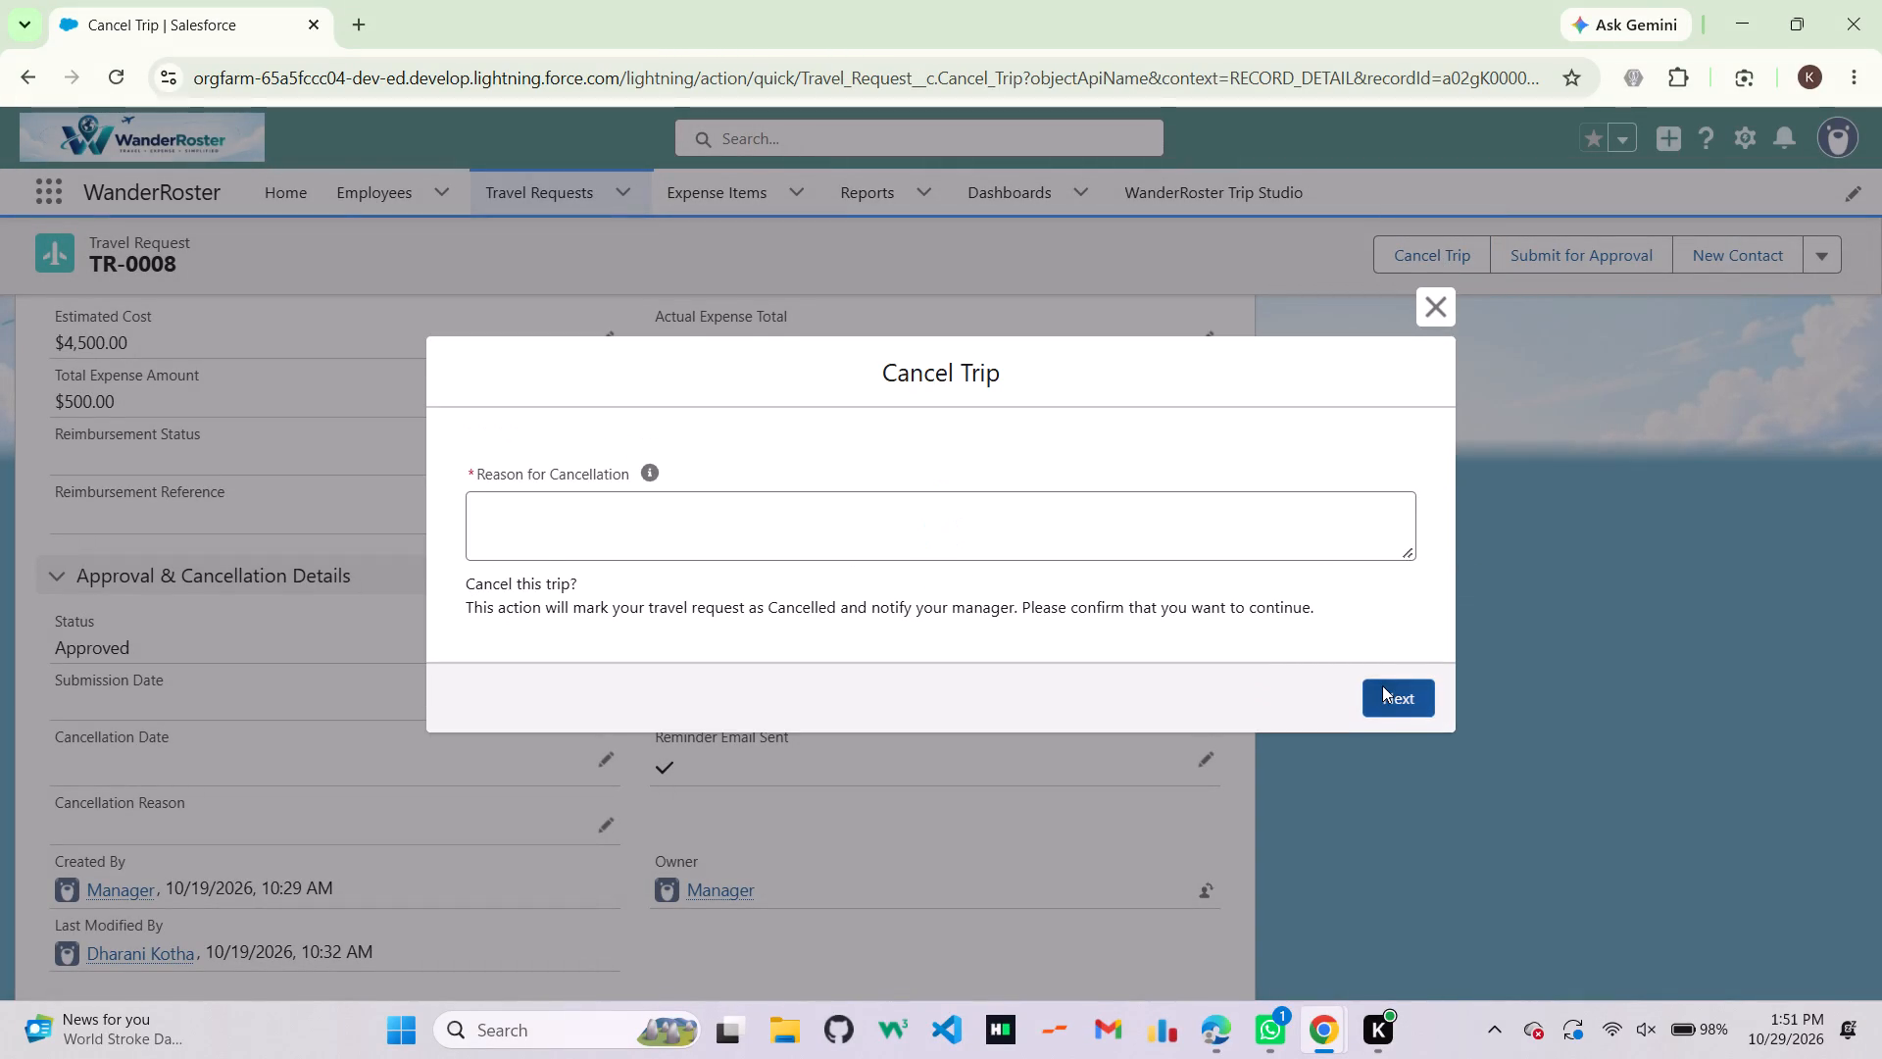
pyautogui.click(1107, 497)
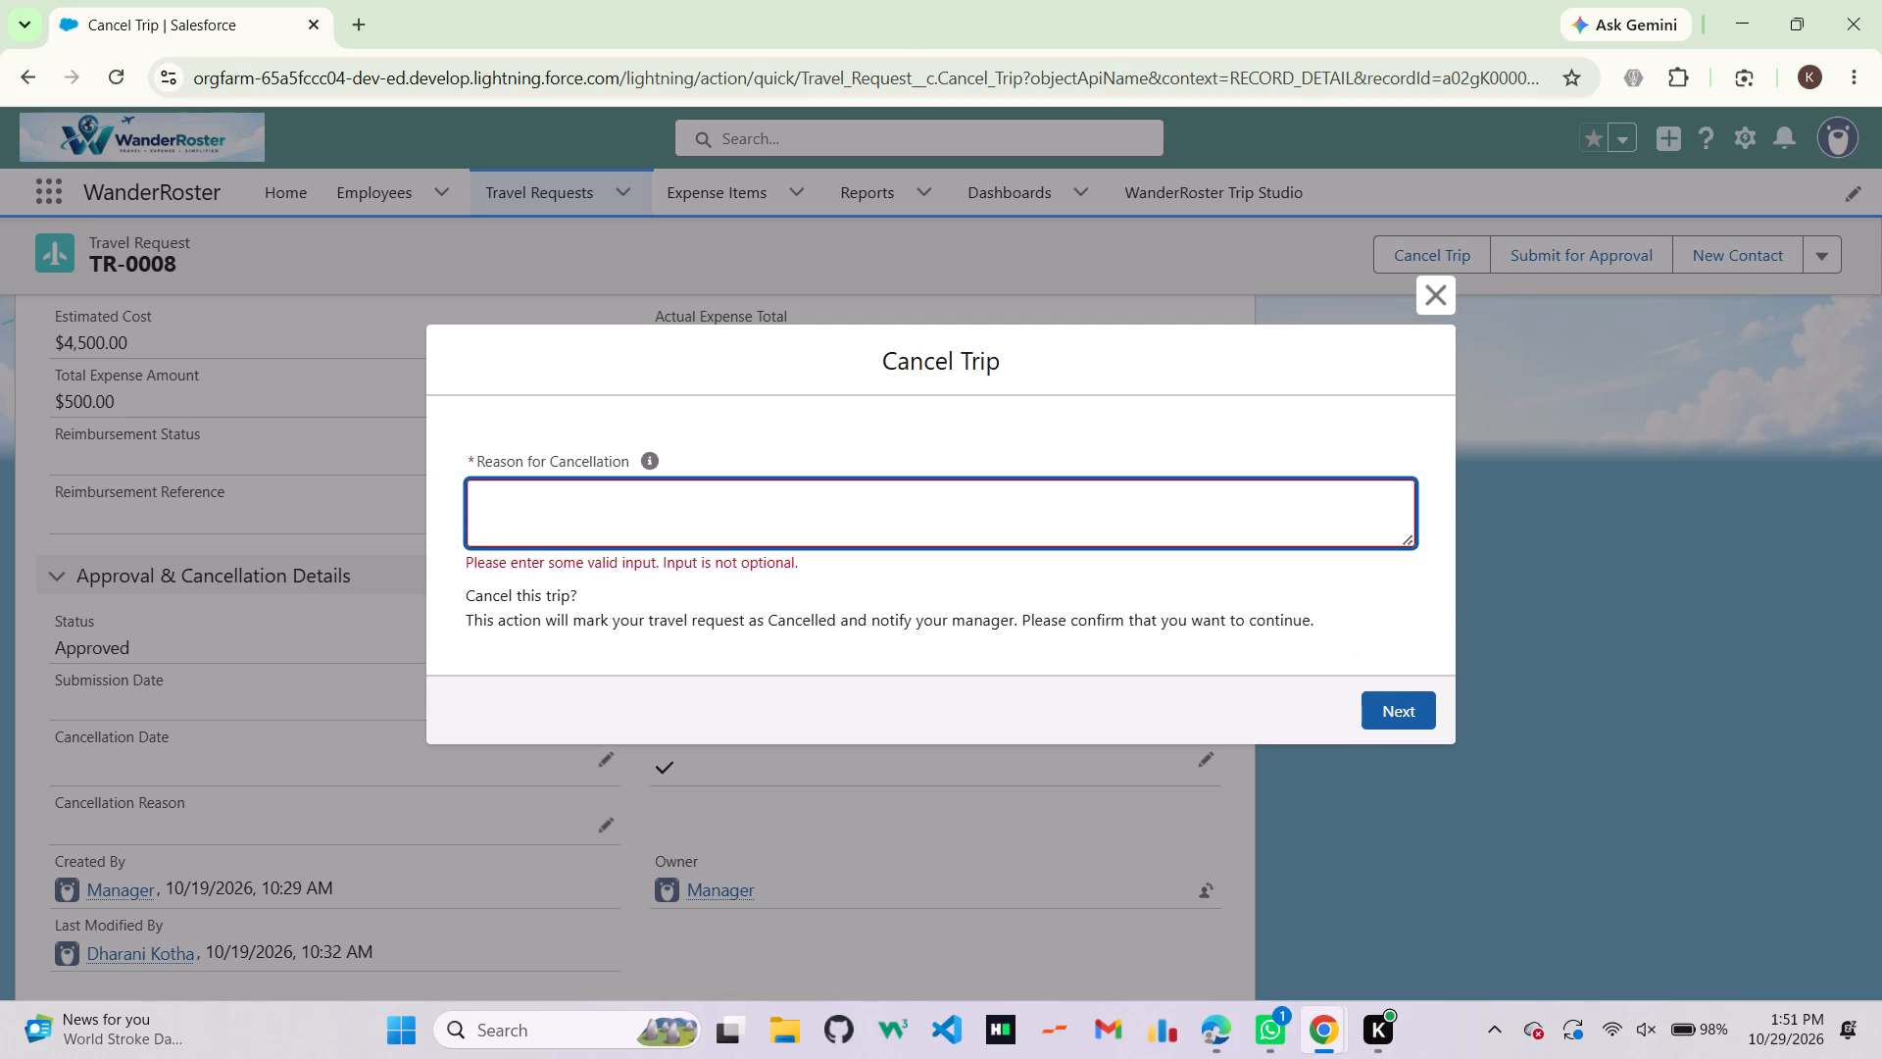
pyautogui.write('cancelled met')
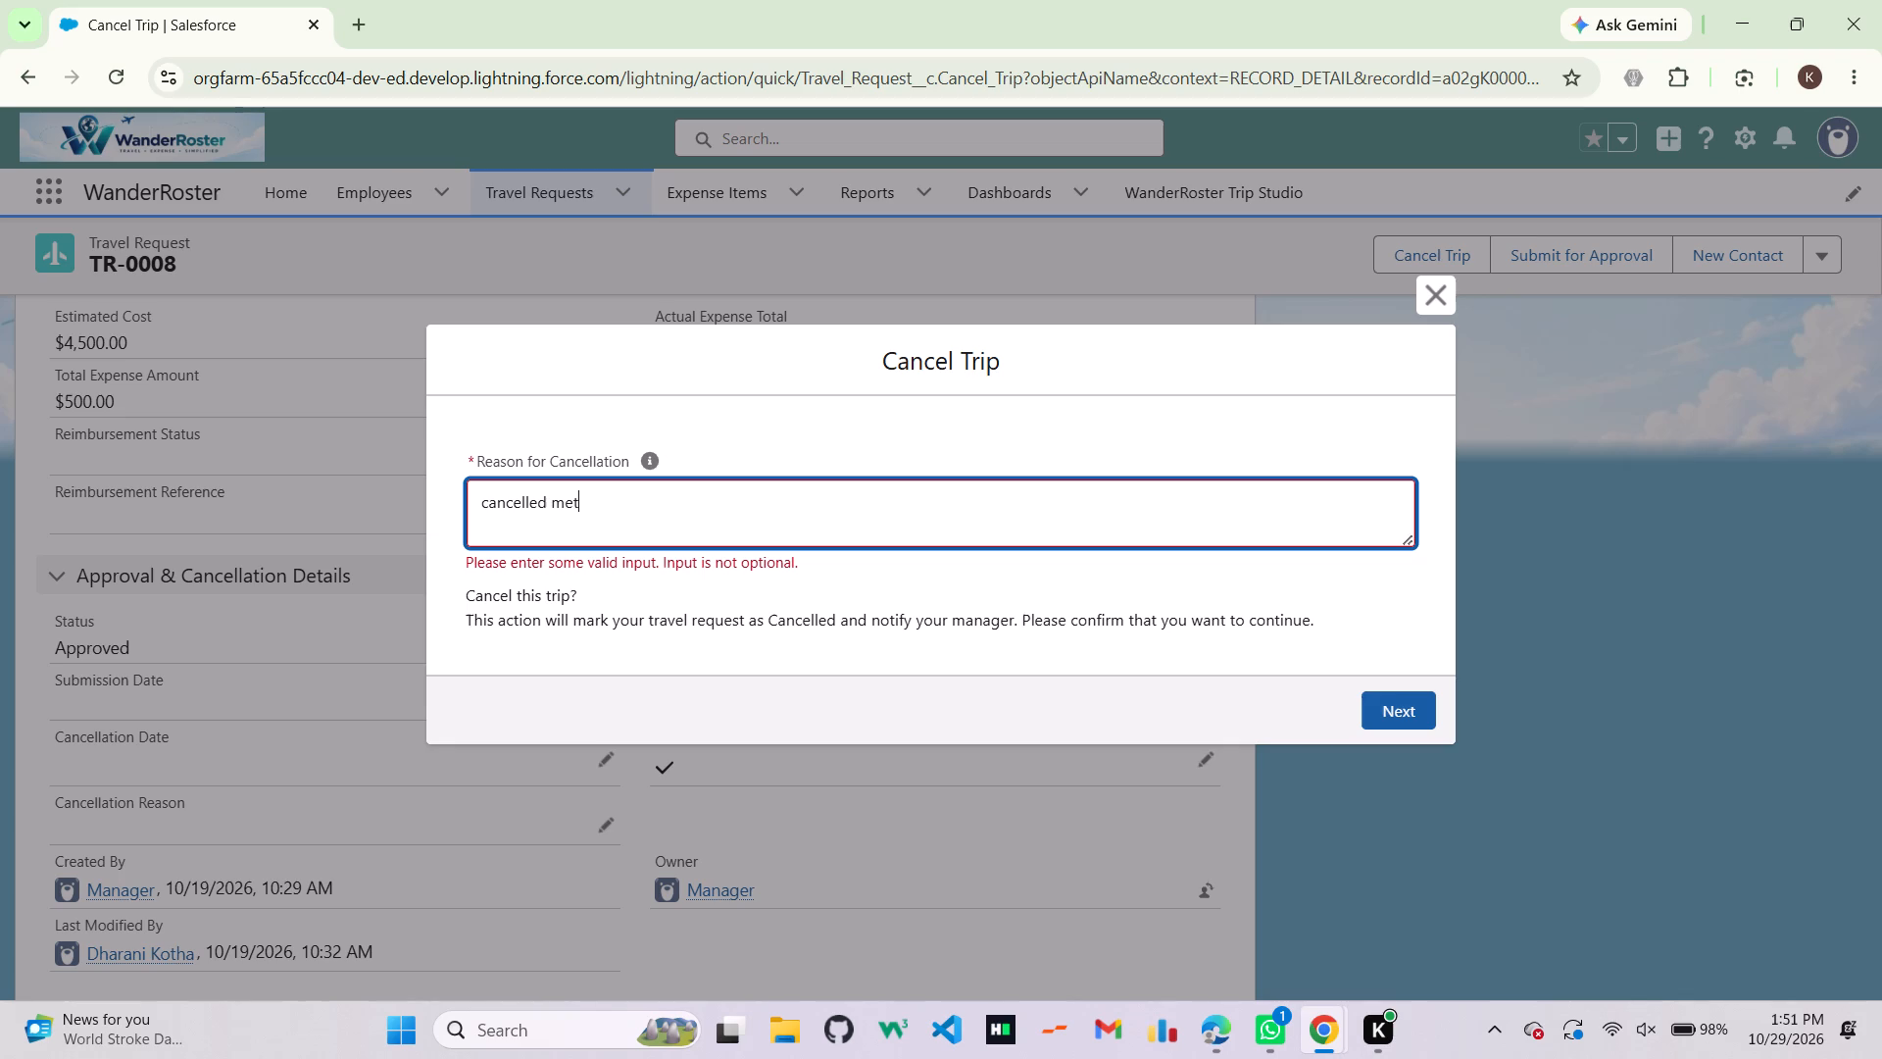
pyautogui.press('BackSpace')
pyautogui.write('et')
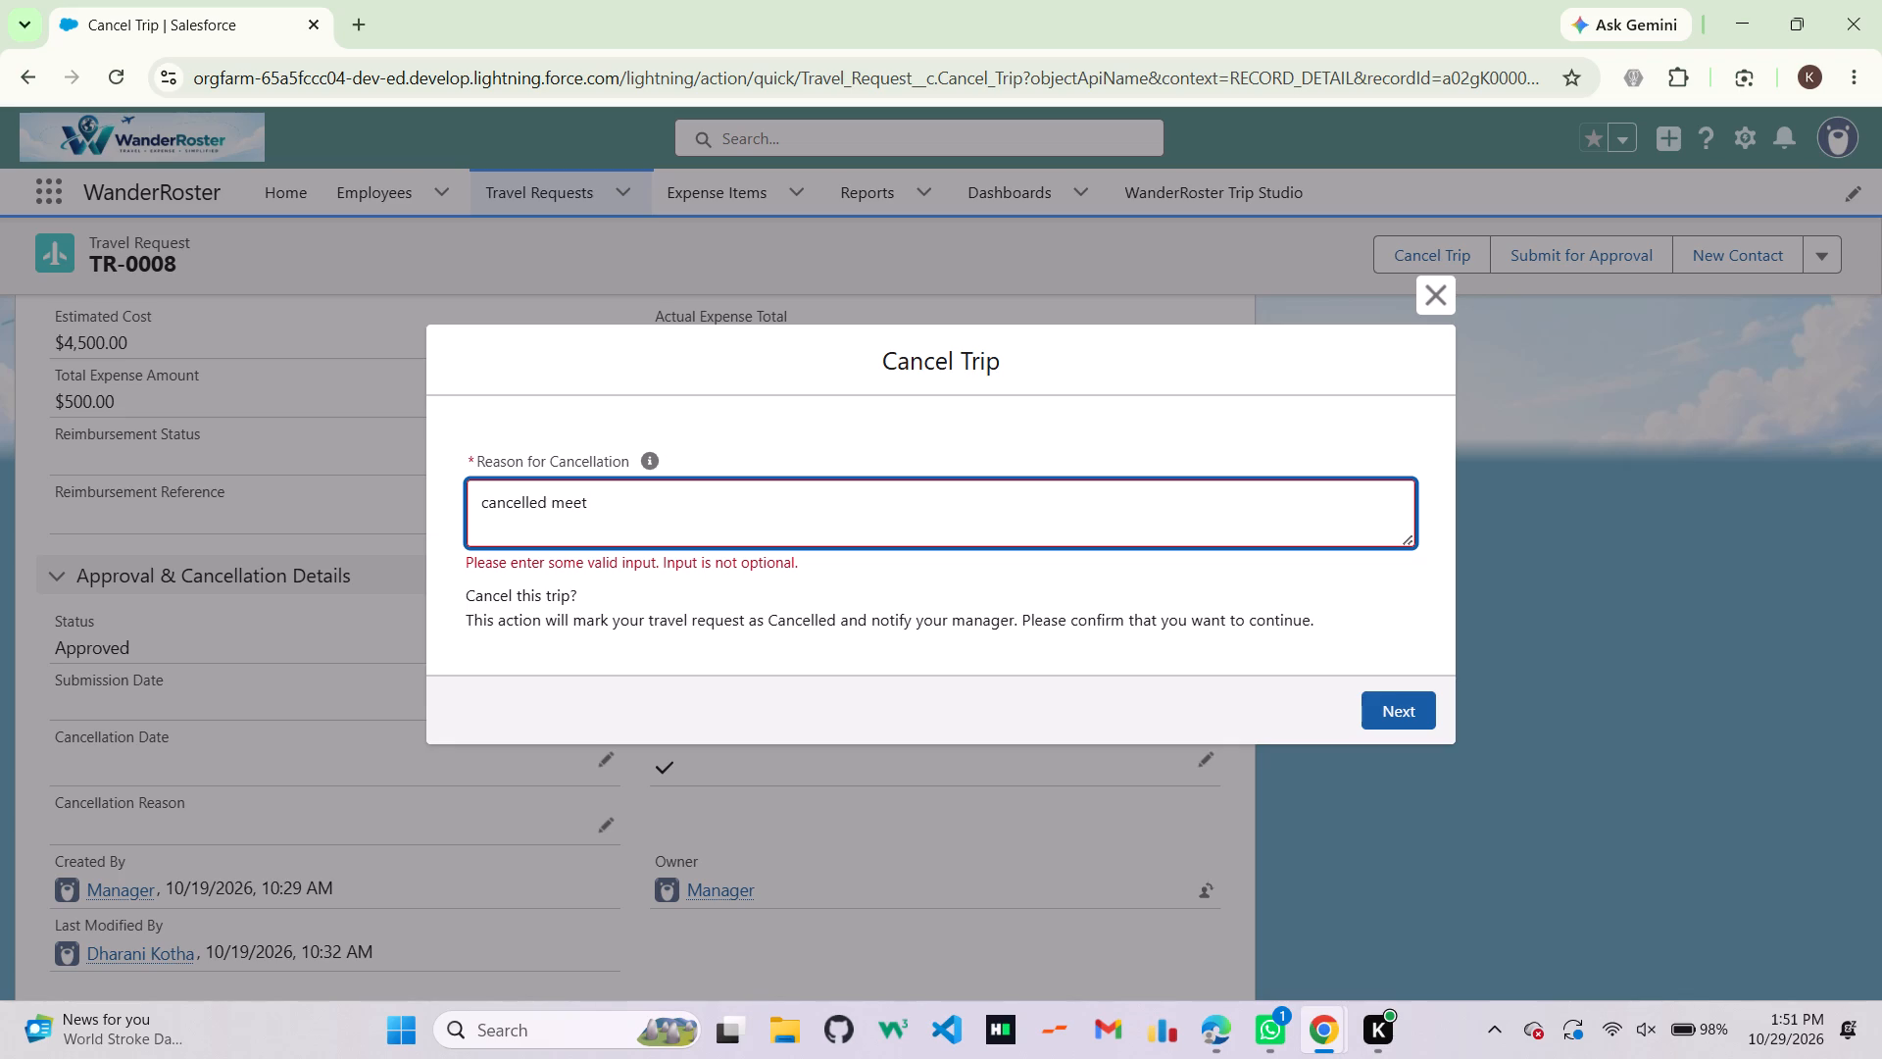
pyautogui.click(1403, 718)
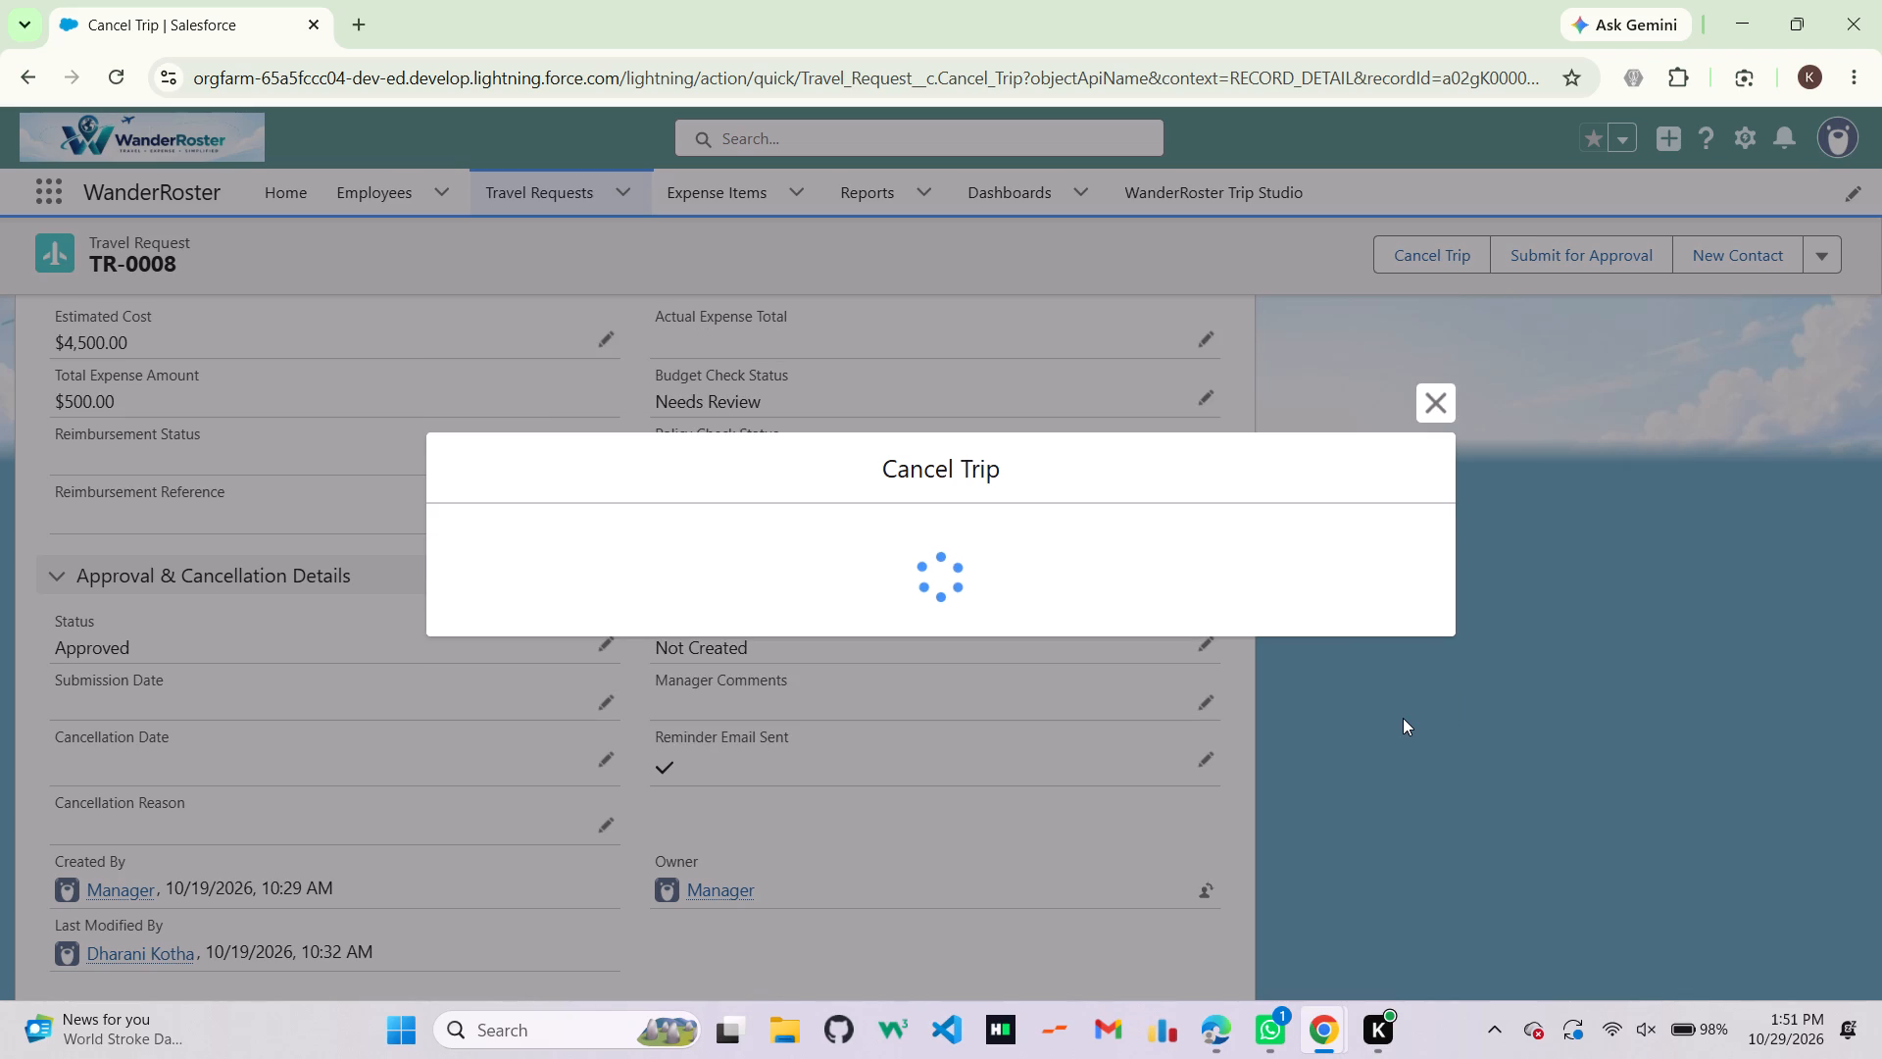
pyautogui.click(1437, 397)
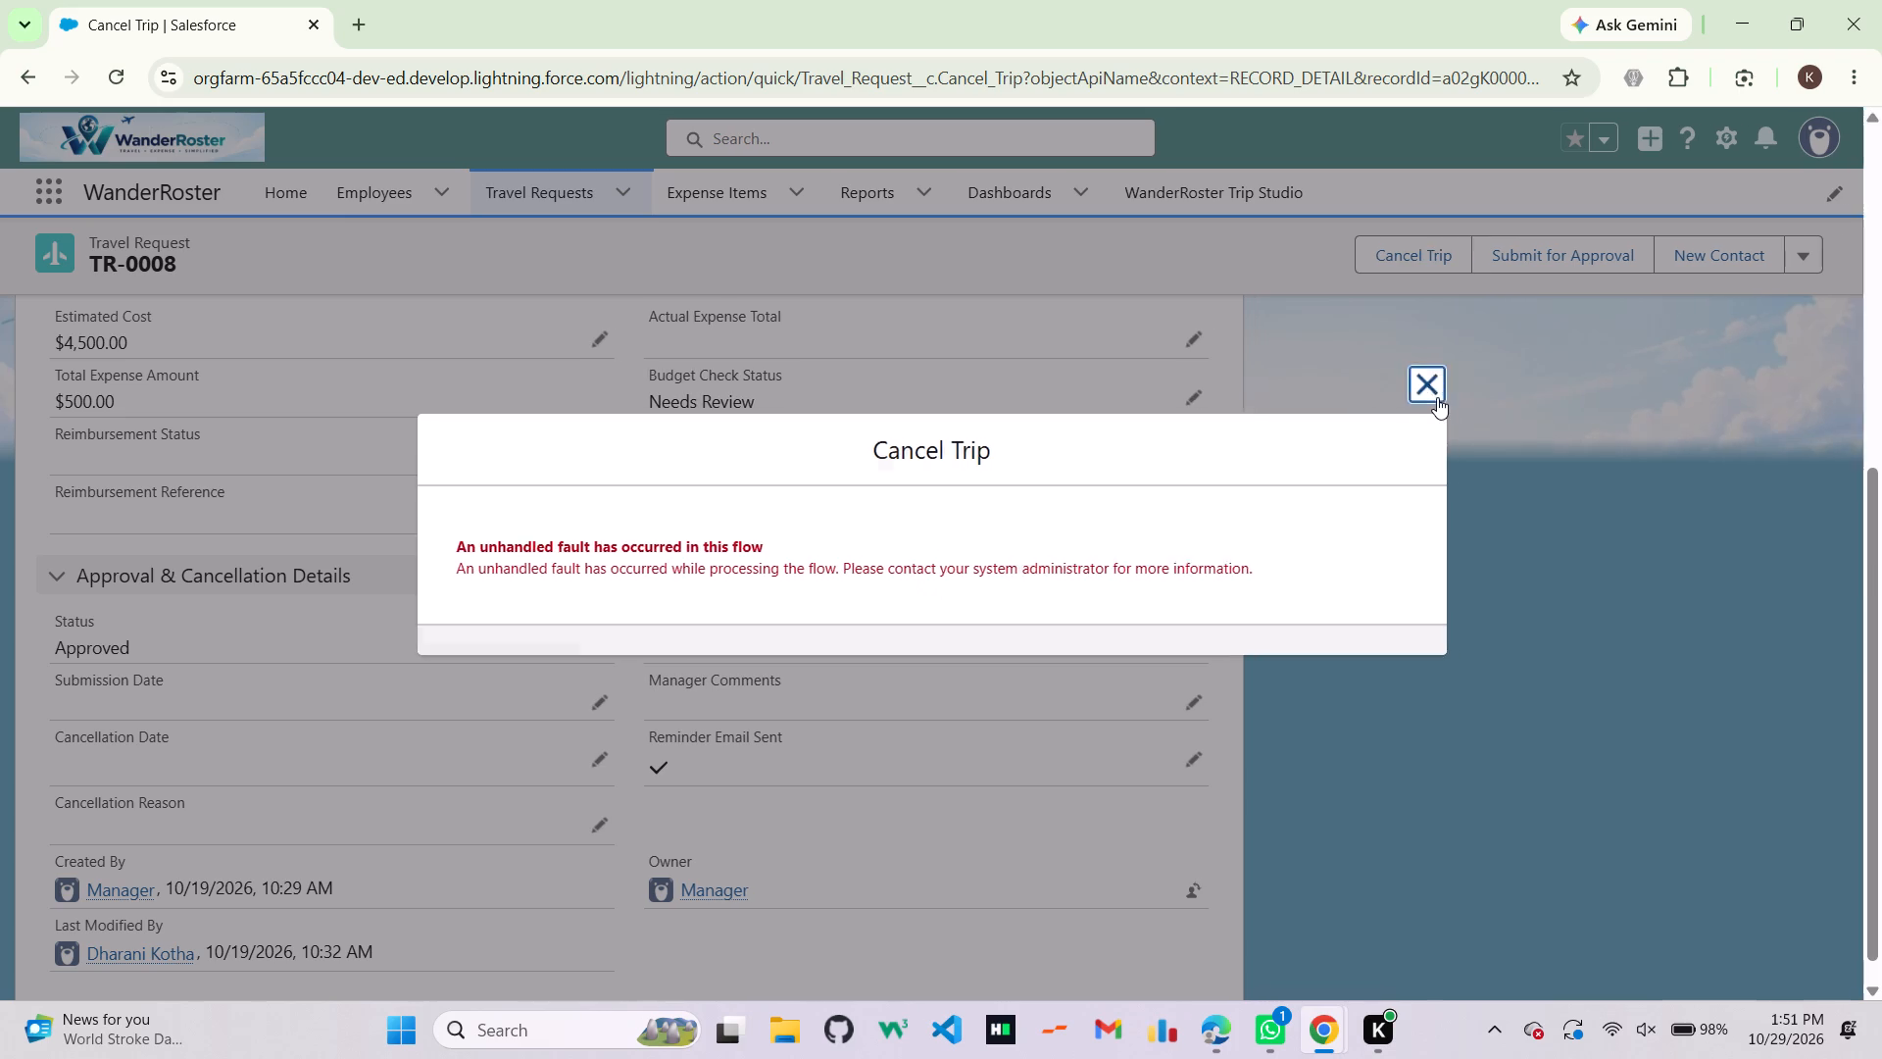
# Switch to Salesforce Setup in Edge, search for "paus", and show the All Failed Flow Interviews list under Paused And Failed Flow Interviews.
pyautogui.scroll(5, 1437, 397)
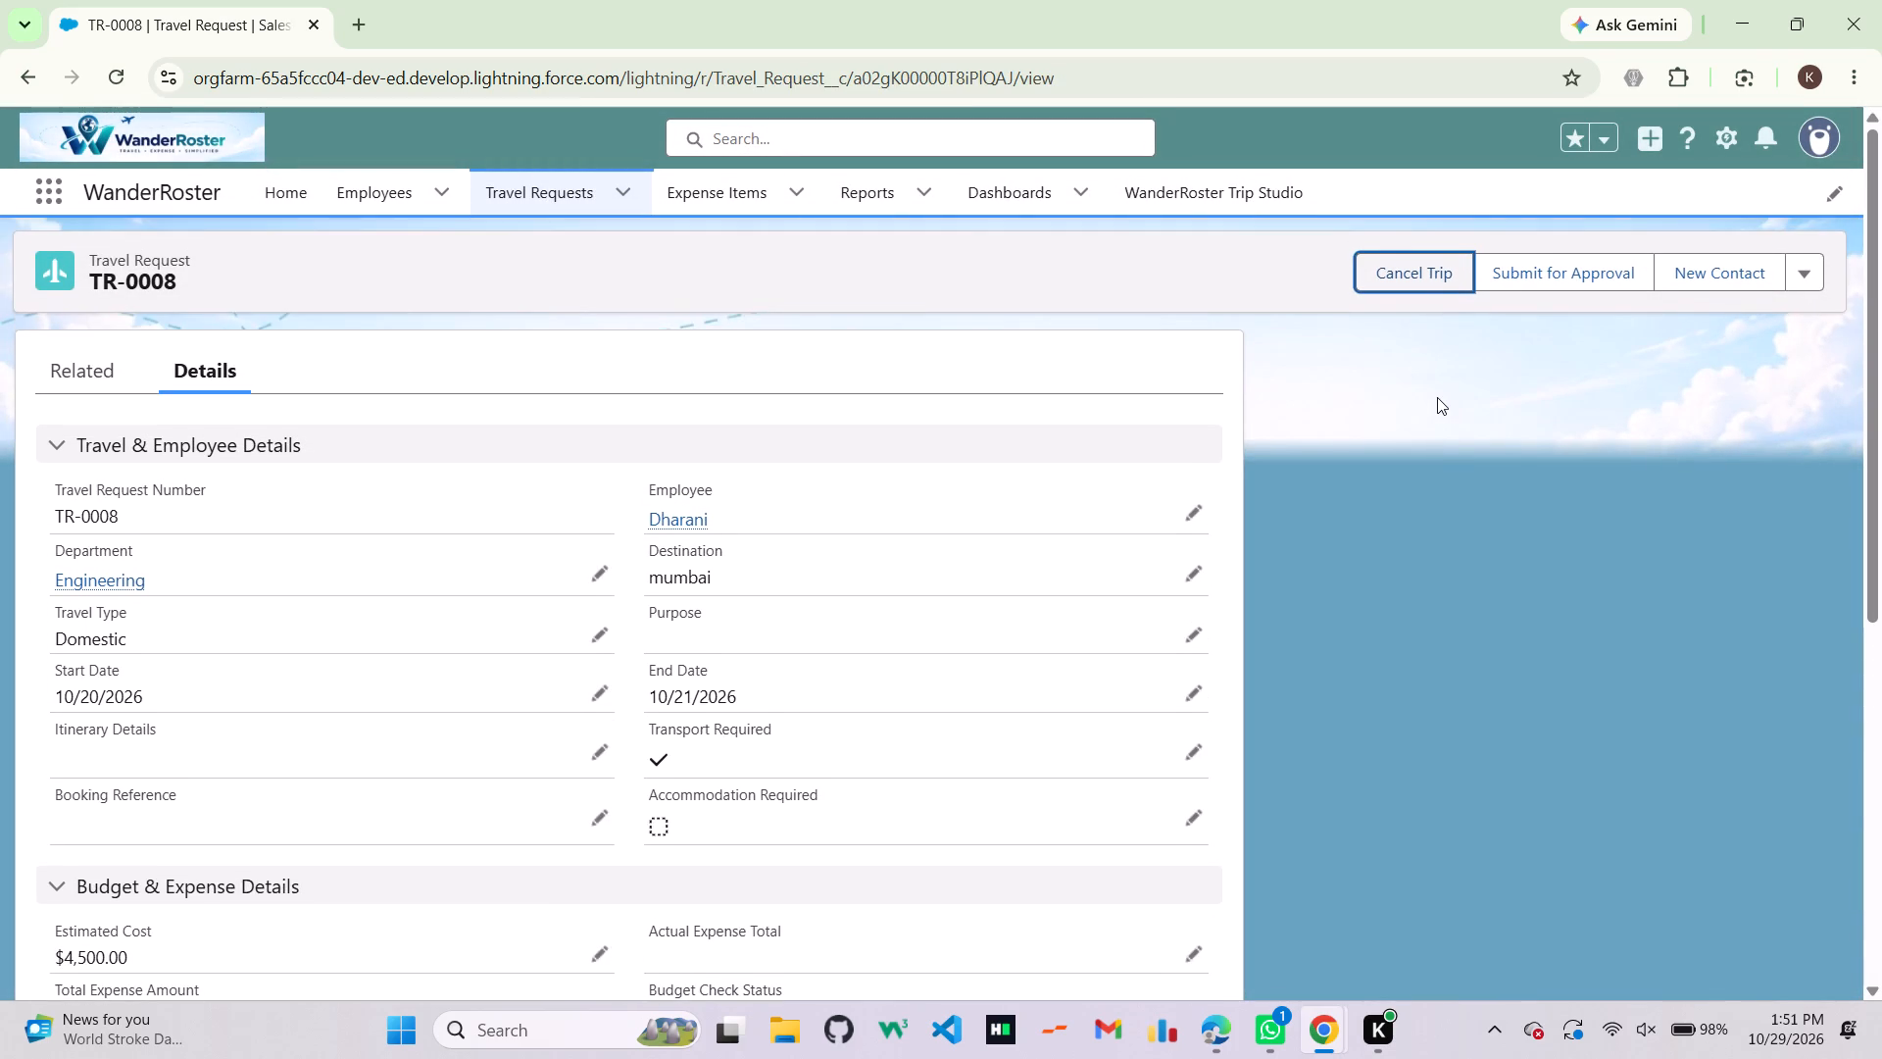
pyautogui.scroll(4, 1437, 397)
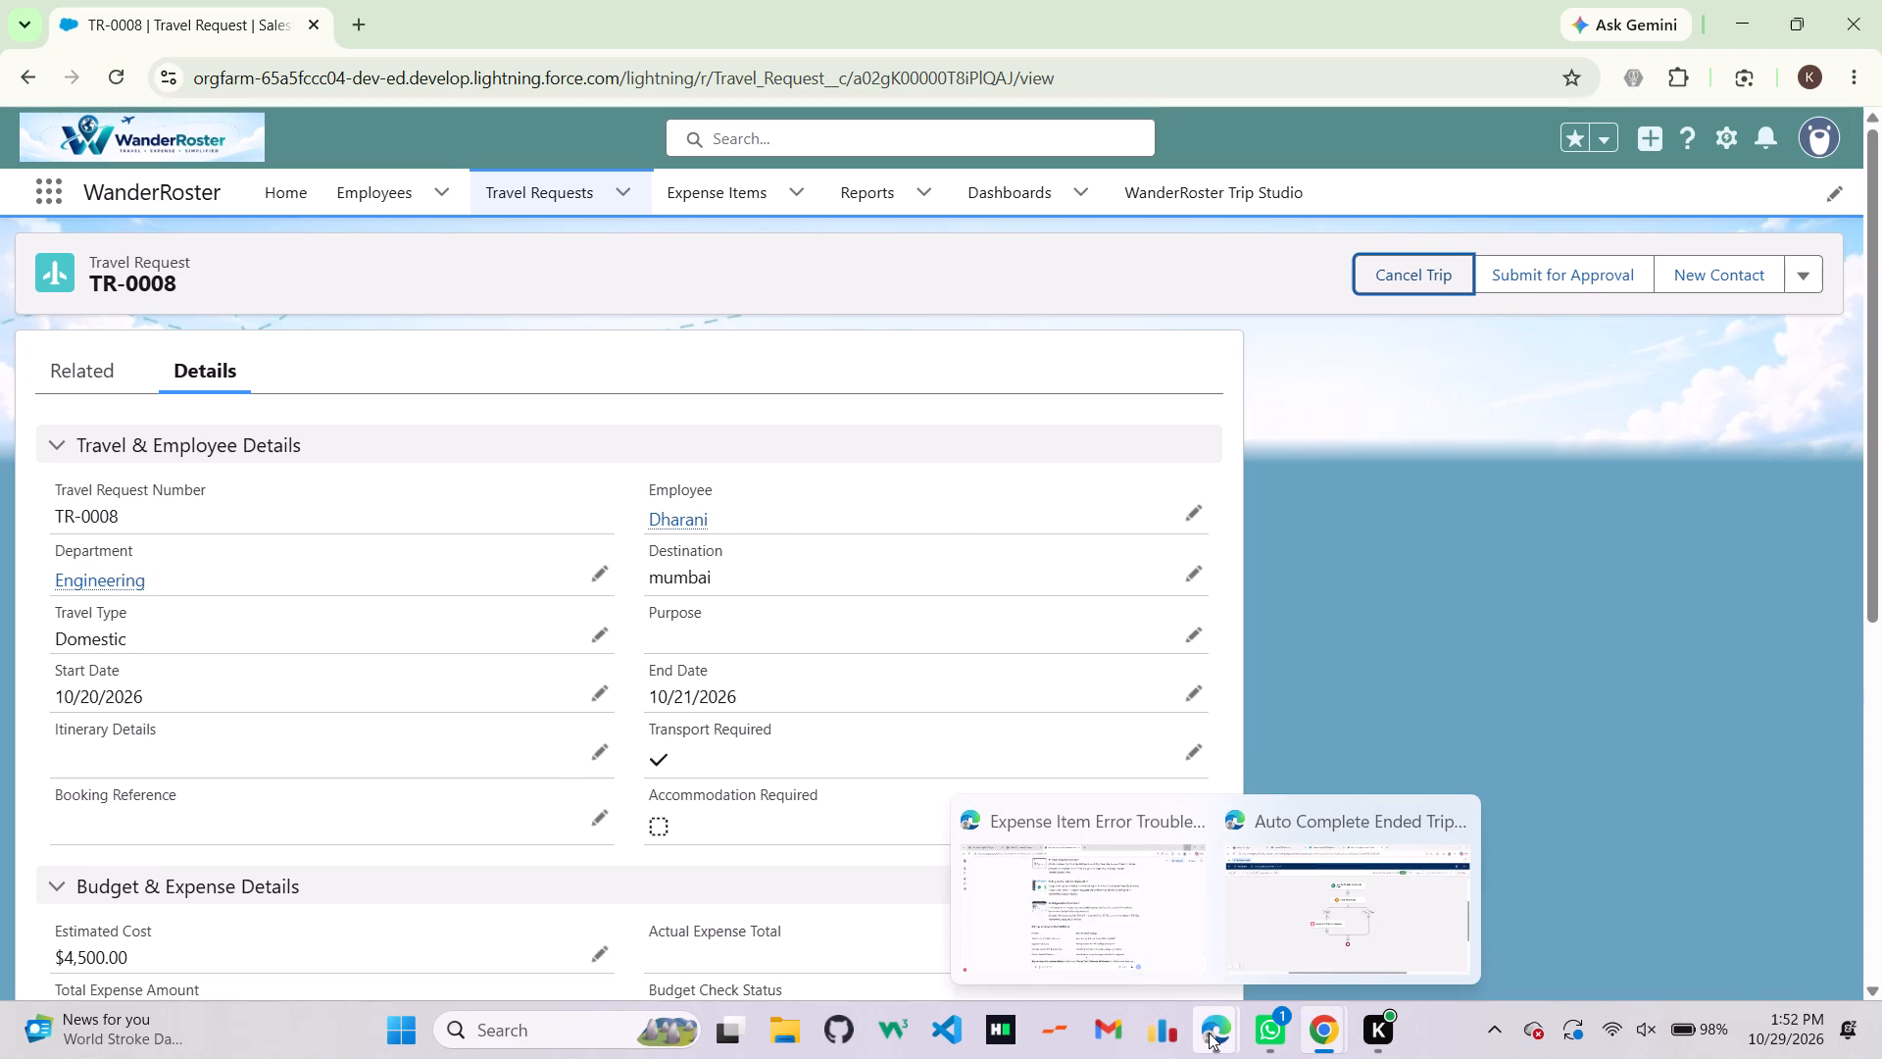
pyautogui.click(1107, 914)
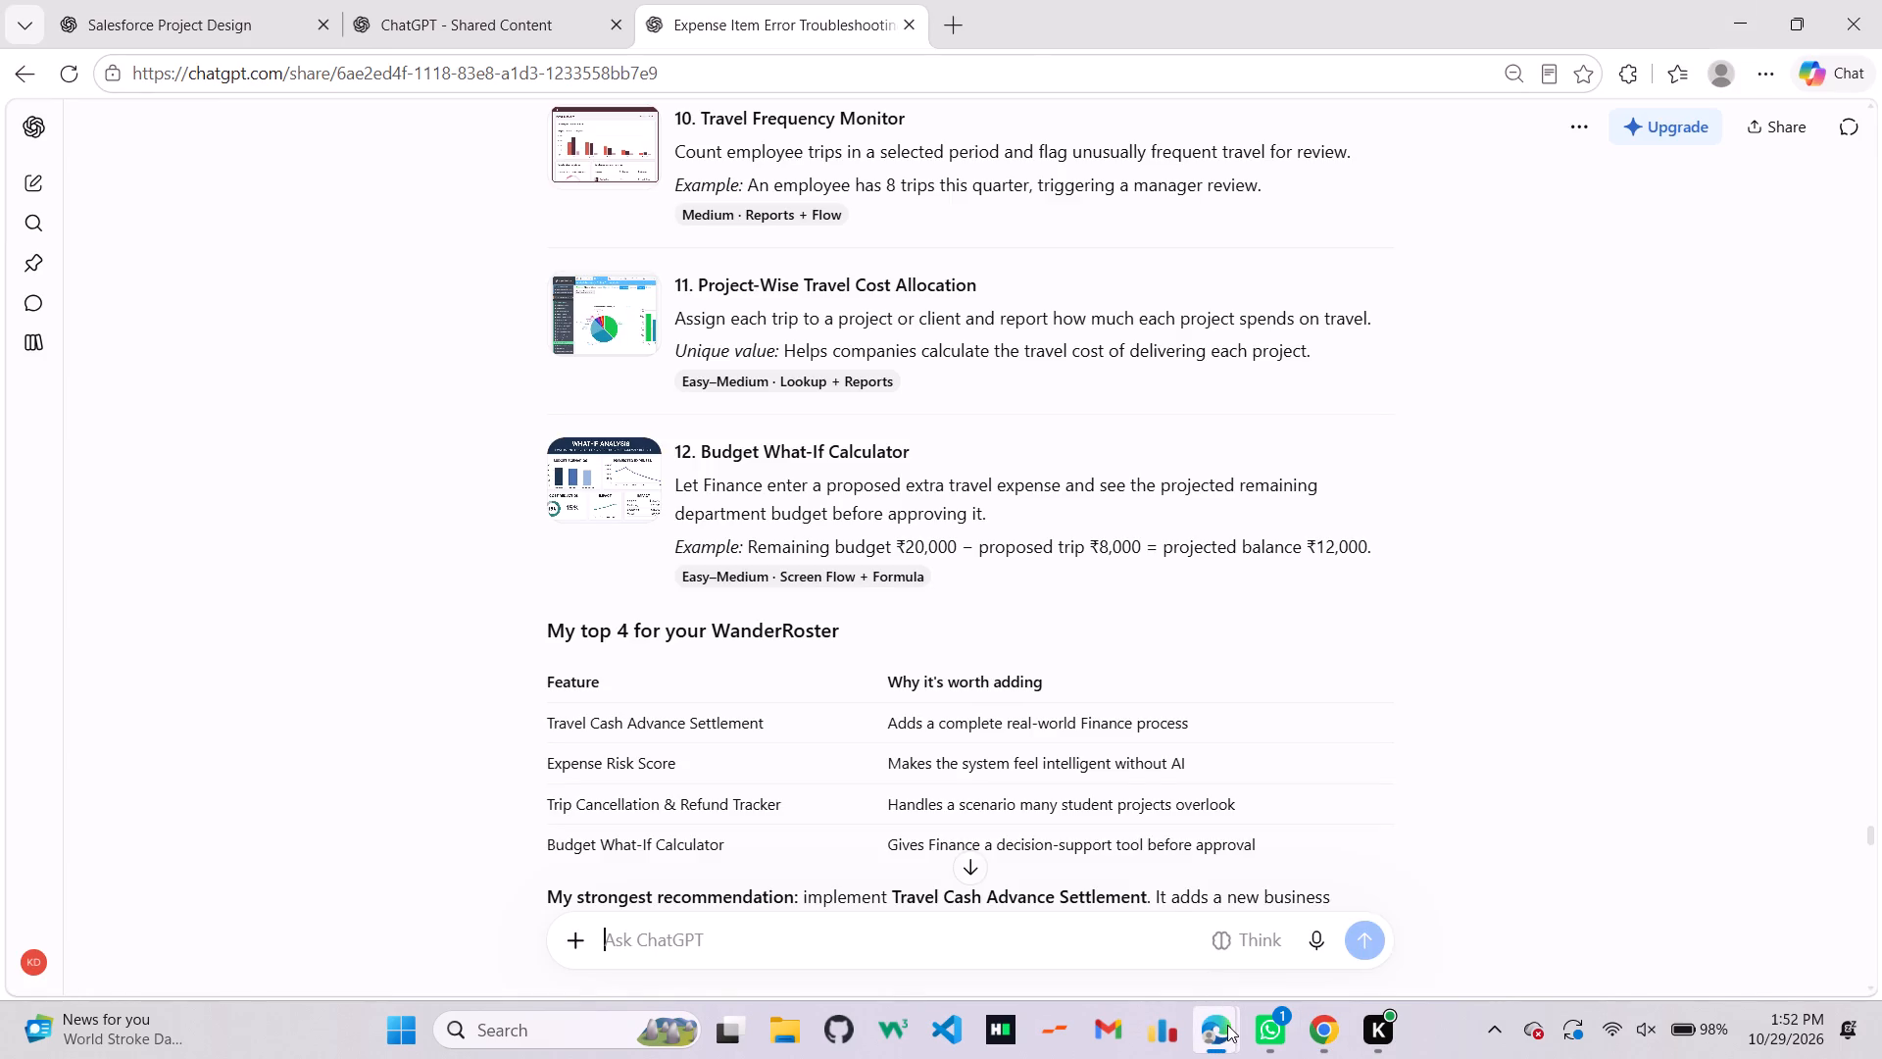
pyautogui.click(1352, 892)
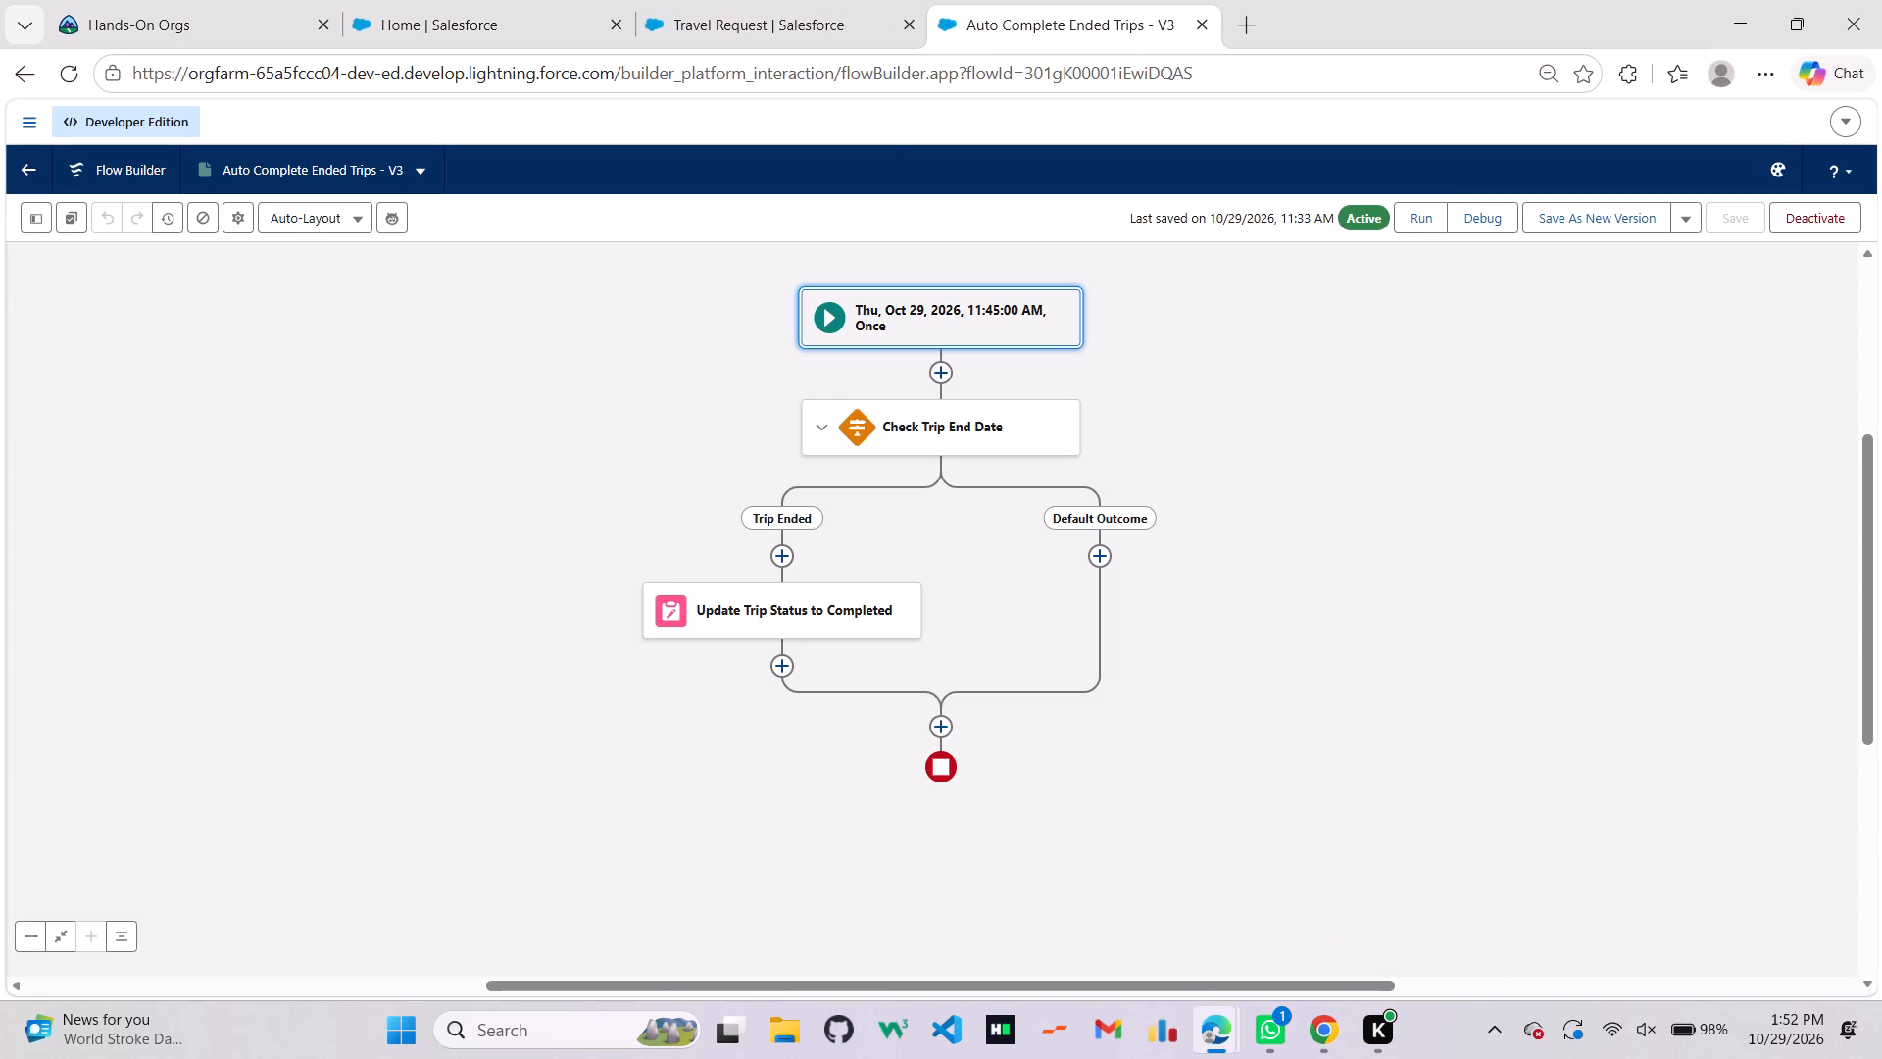
pyautogui.moveTo(835, 74); pyautogui.dragTo(817, 25)
pyautogui.click(817, 25)
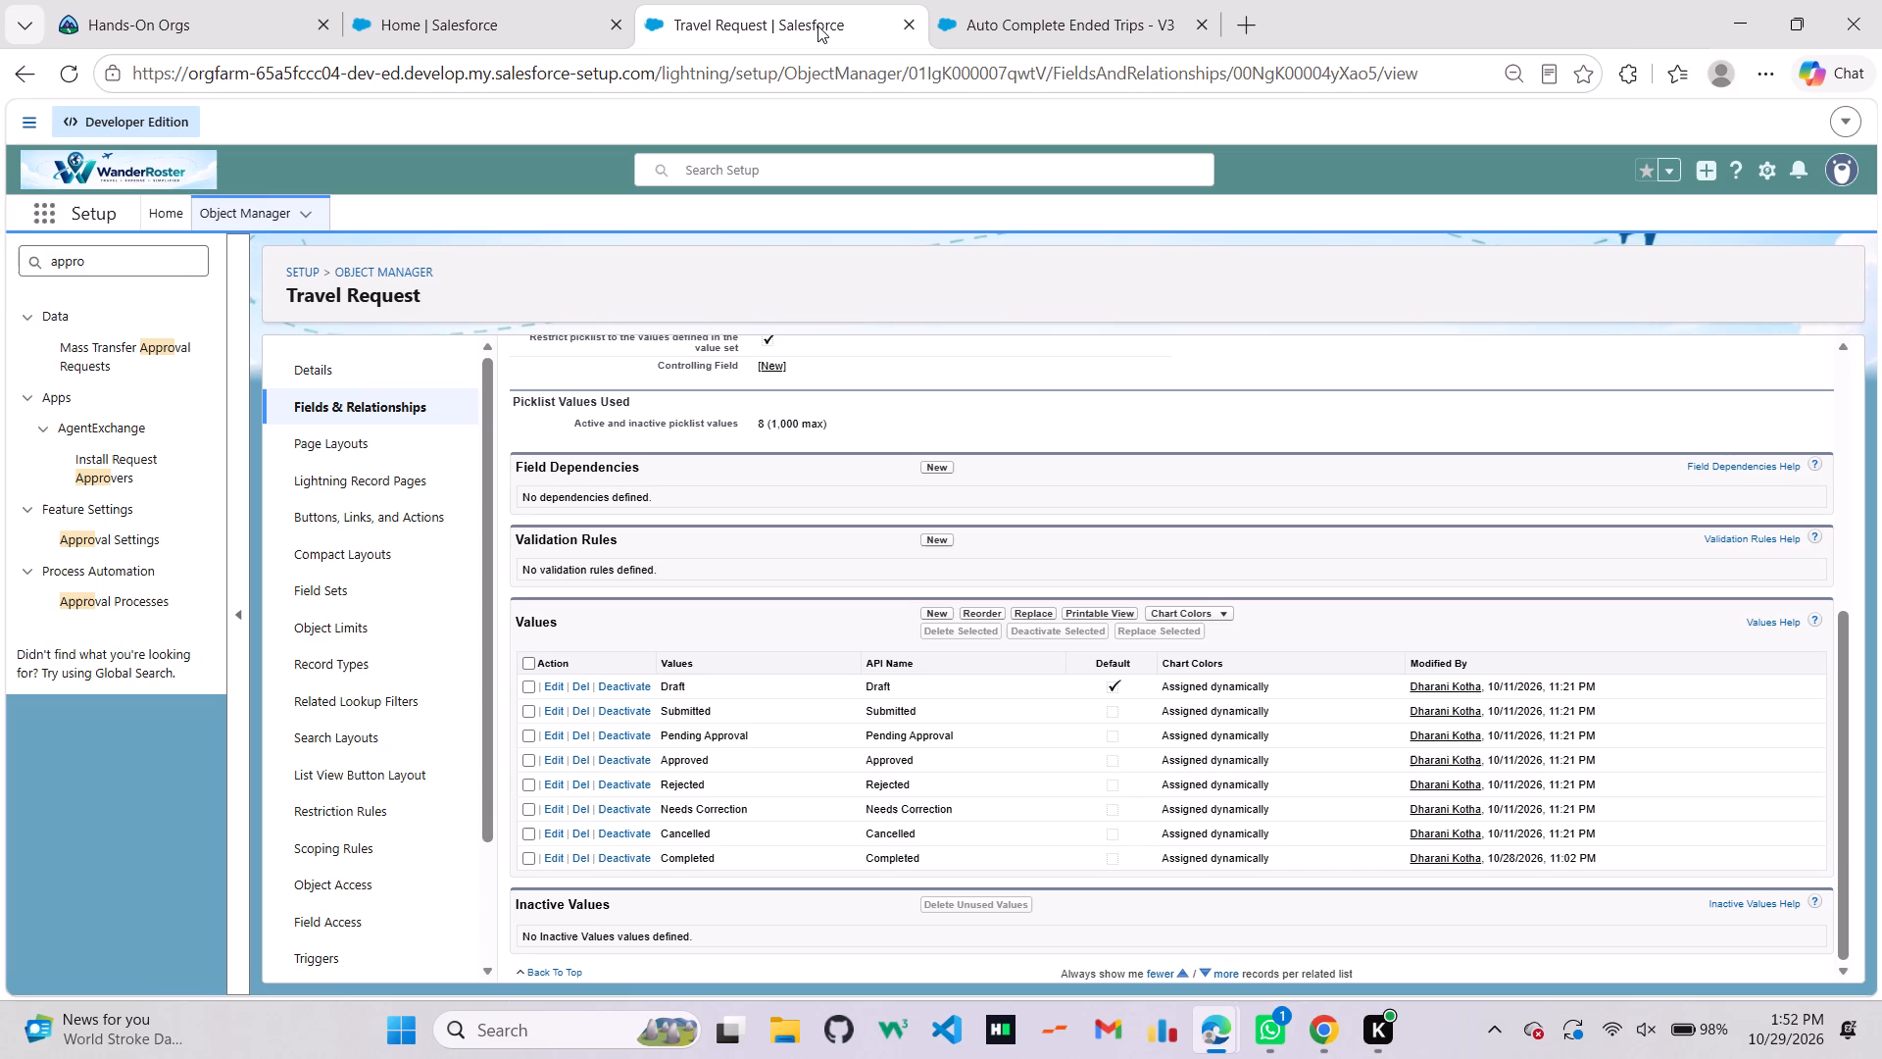
pyautogui.scroll(-3, 774, 351)
pyautogui.moveTo(87, 262); pyautogui.dragTo(9, 261)
pyautogui.write('paus')
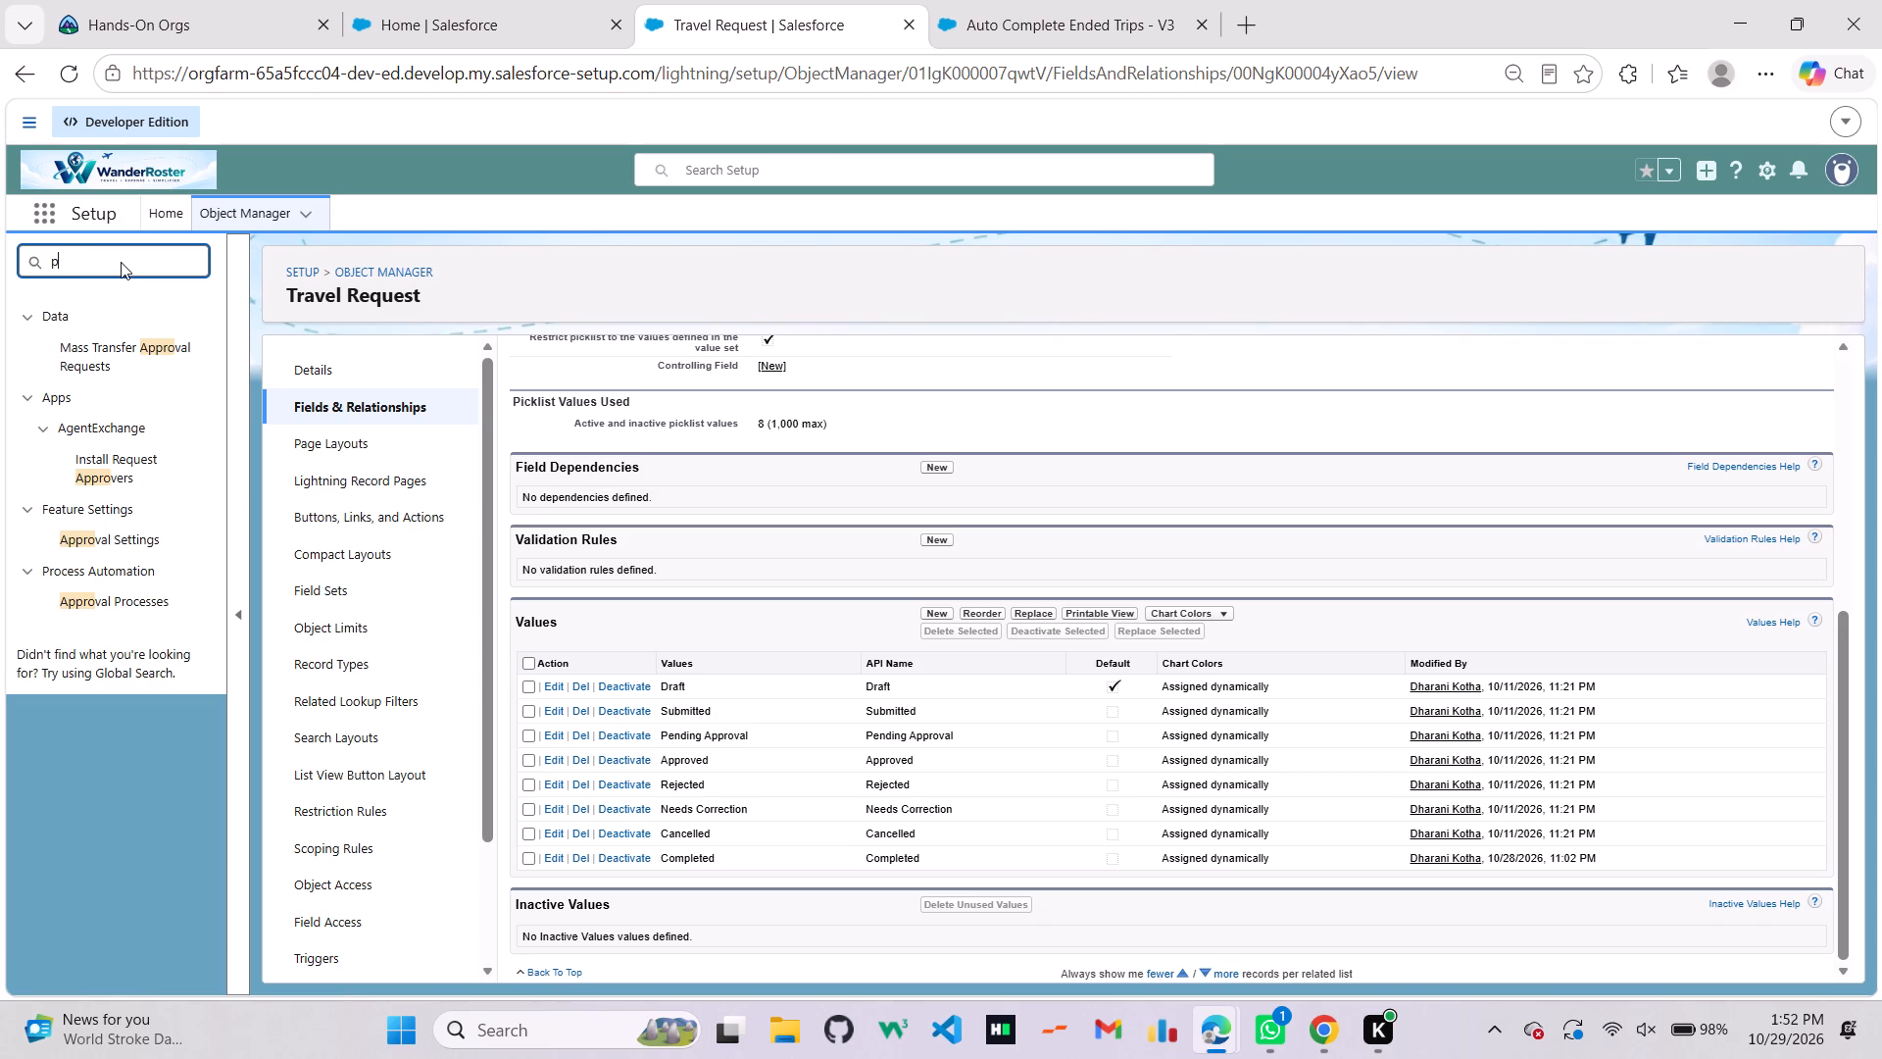
pyautogui.click(93, 363)
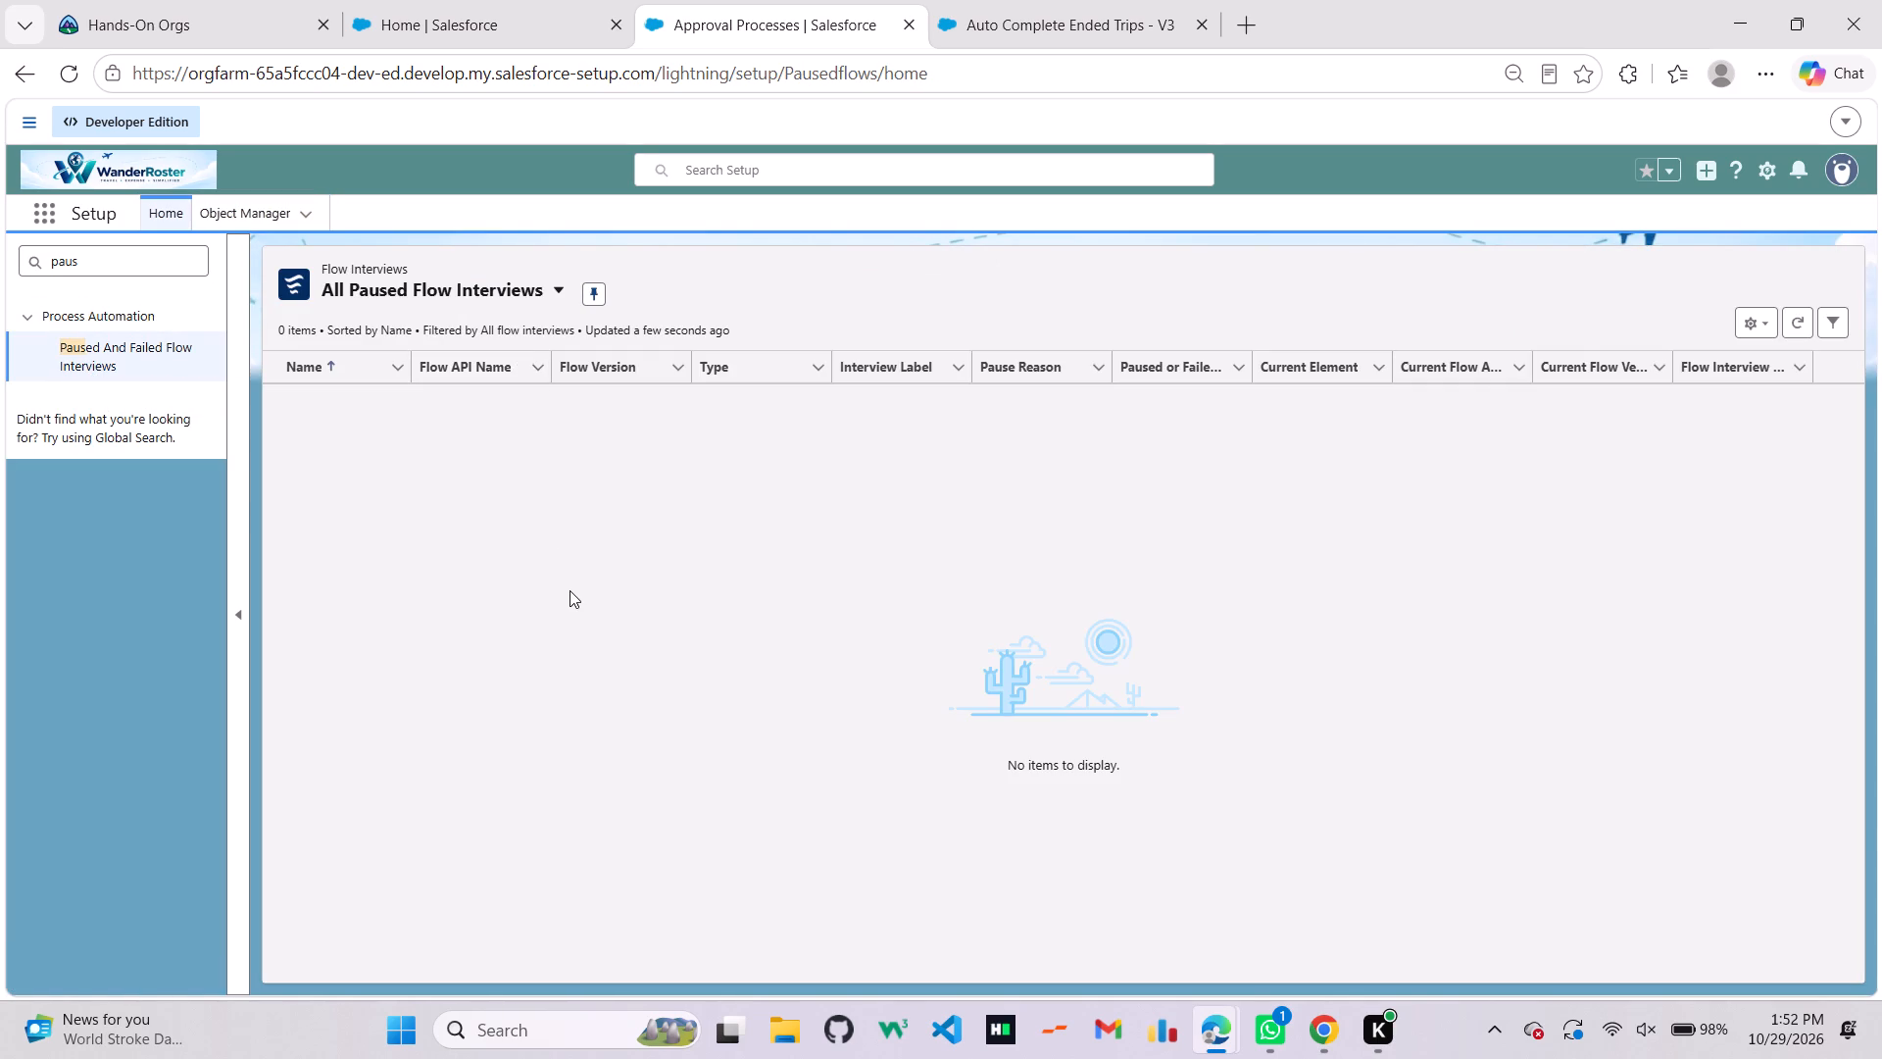
pyautogui.click(371, 287)
pyautogui.click(391, 411)
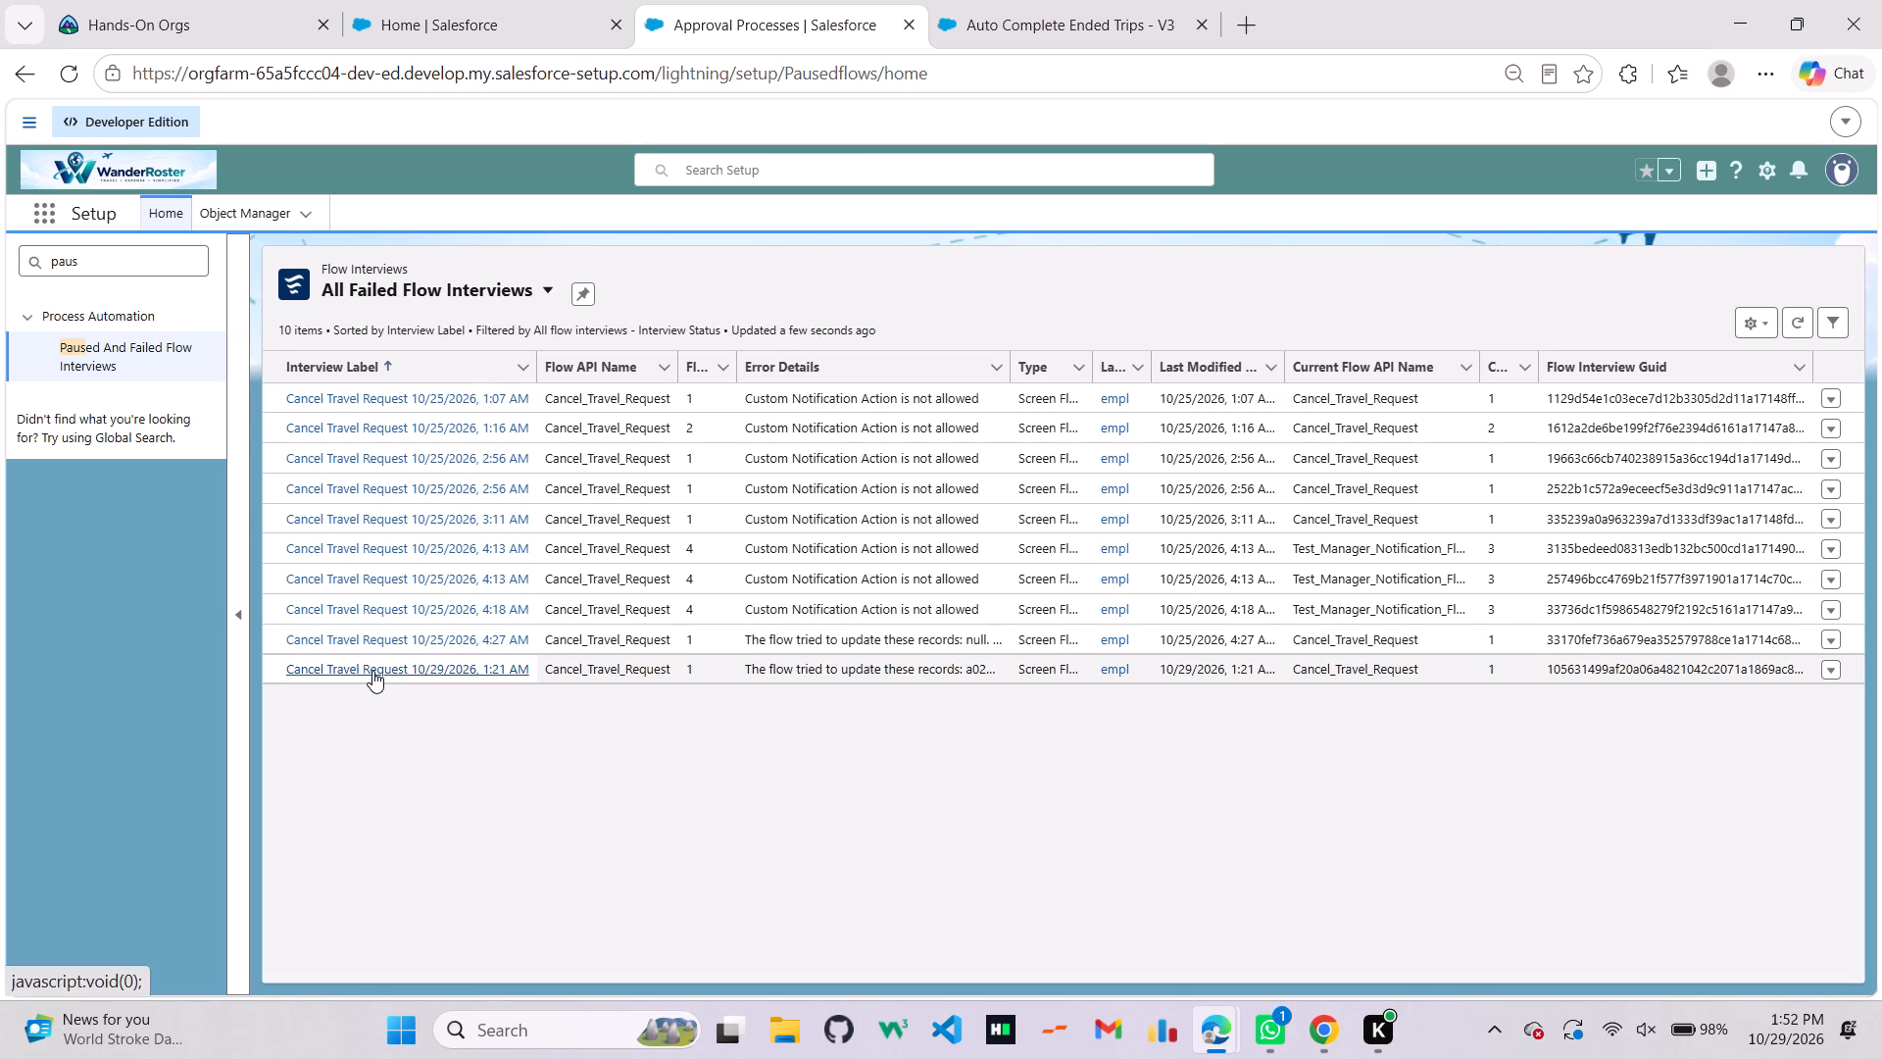
# Open the 10/29/2026 Cancel Travel Request failed interview in Flow Builder and examine its debug run details.
pyautogui.click(372, 671)
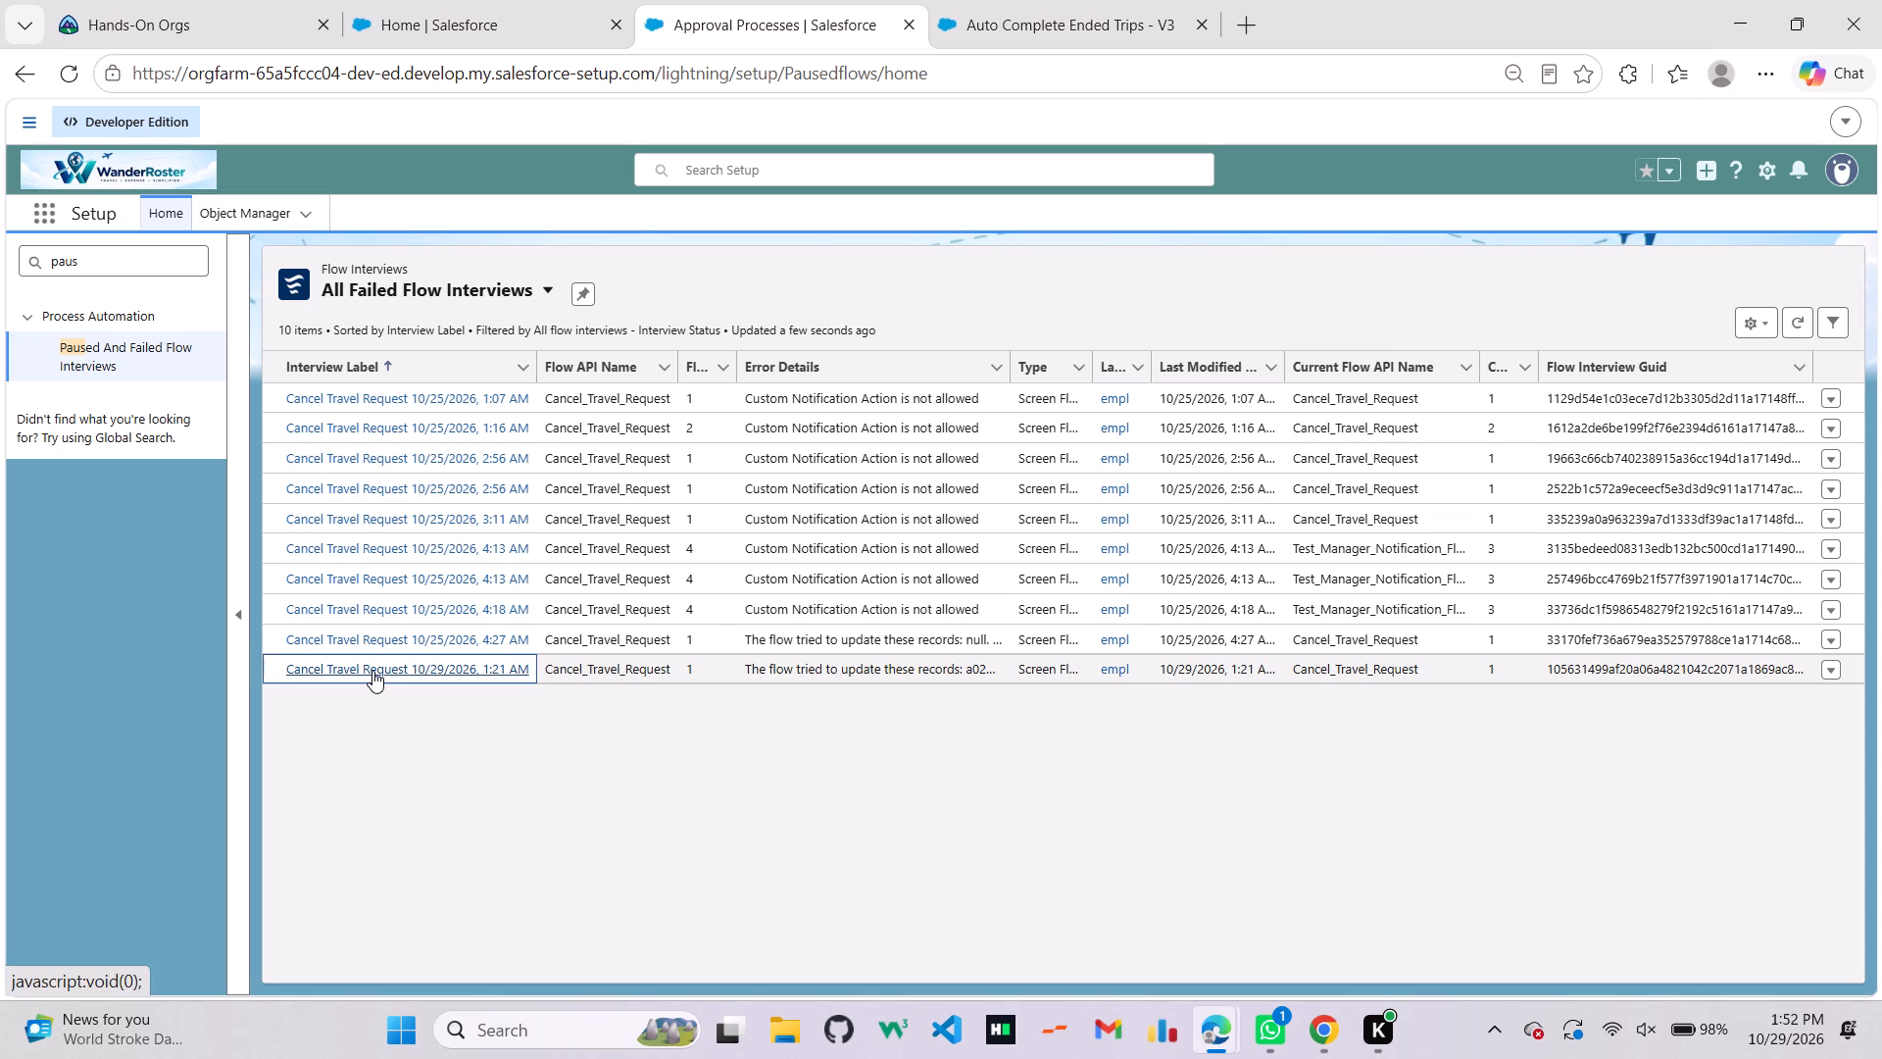
pyautogui.click(372, 671)
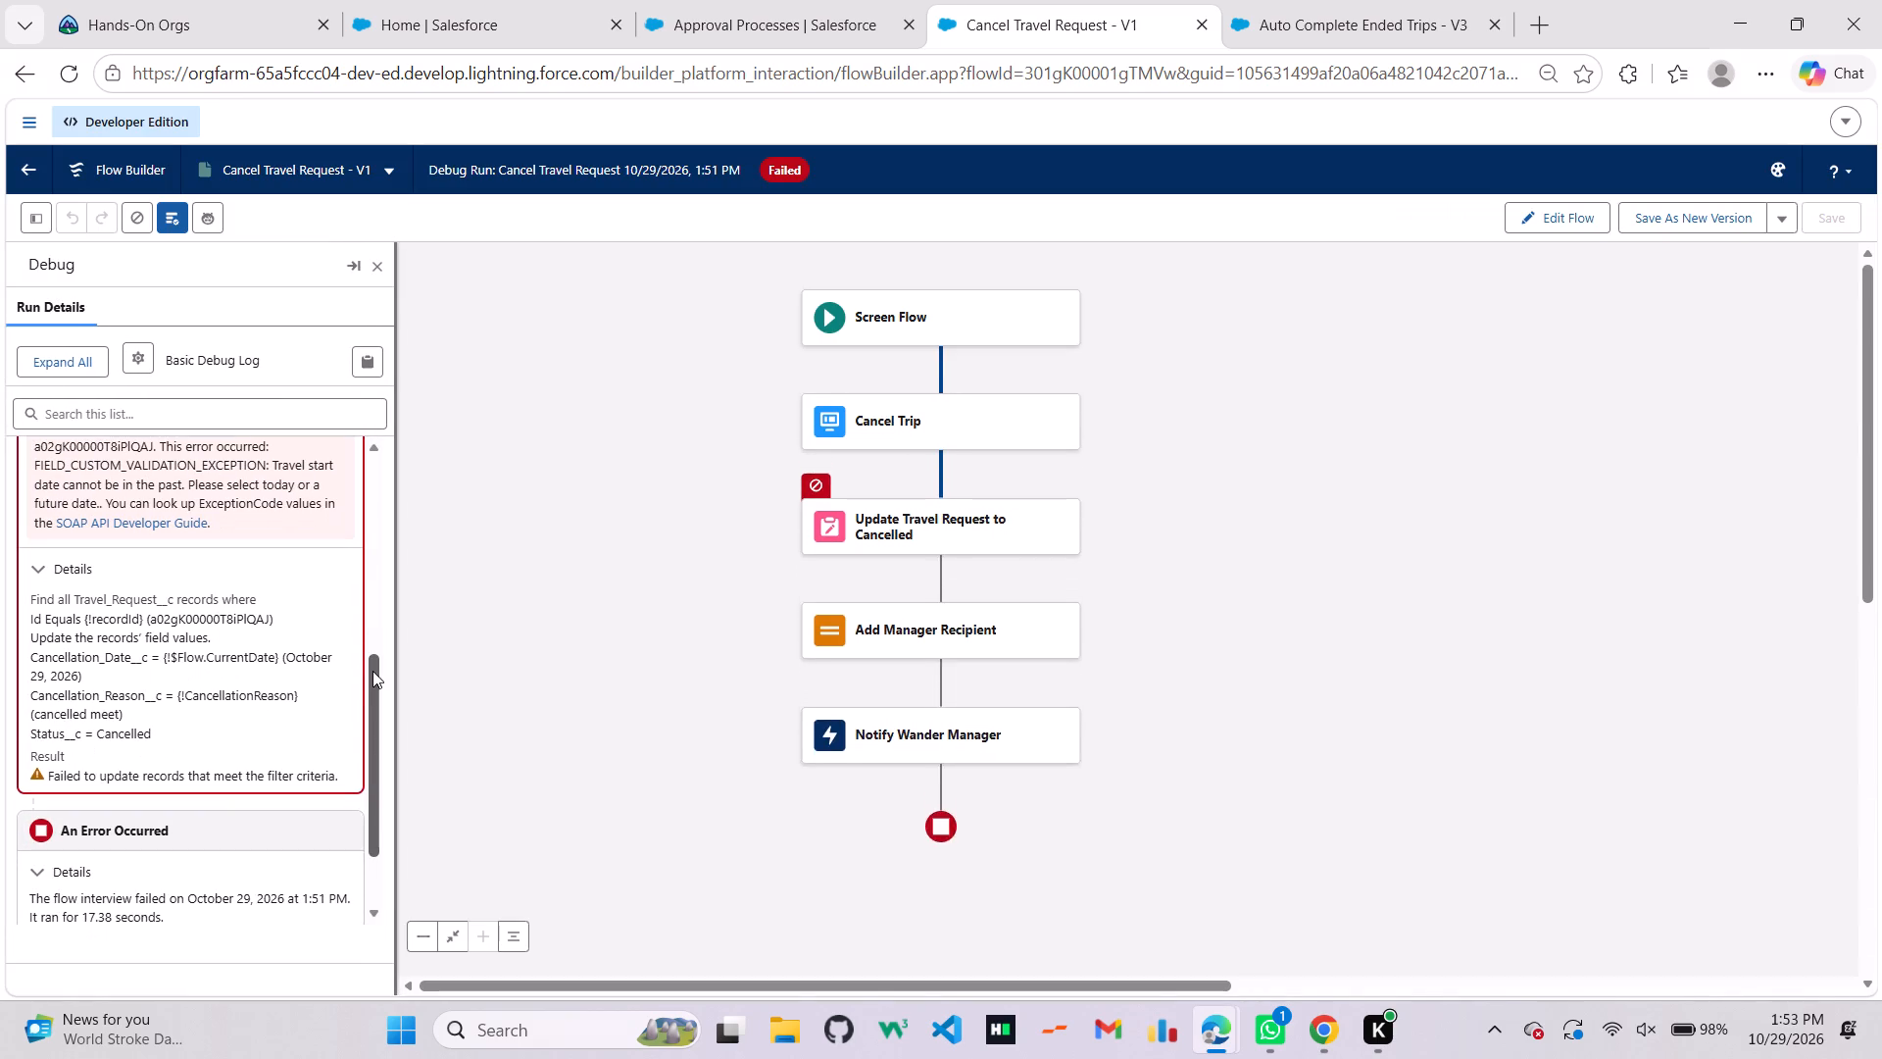
pyautogui.scroll(-1, 214, 611)
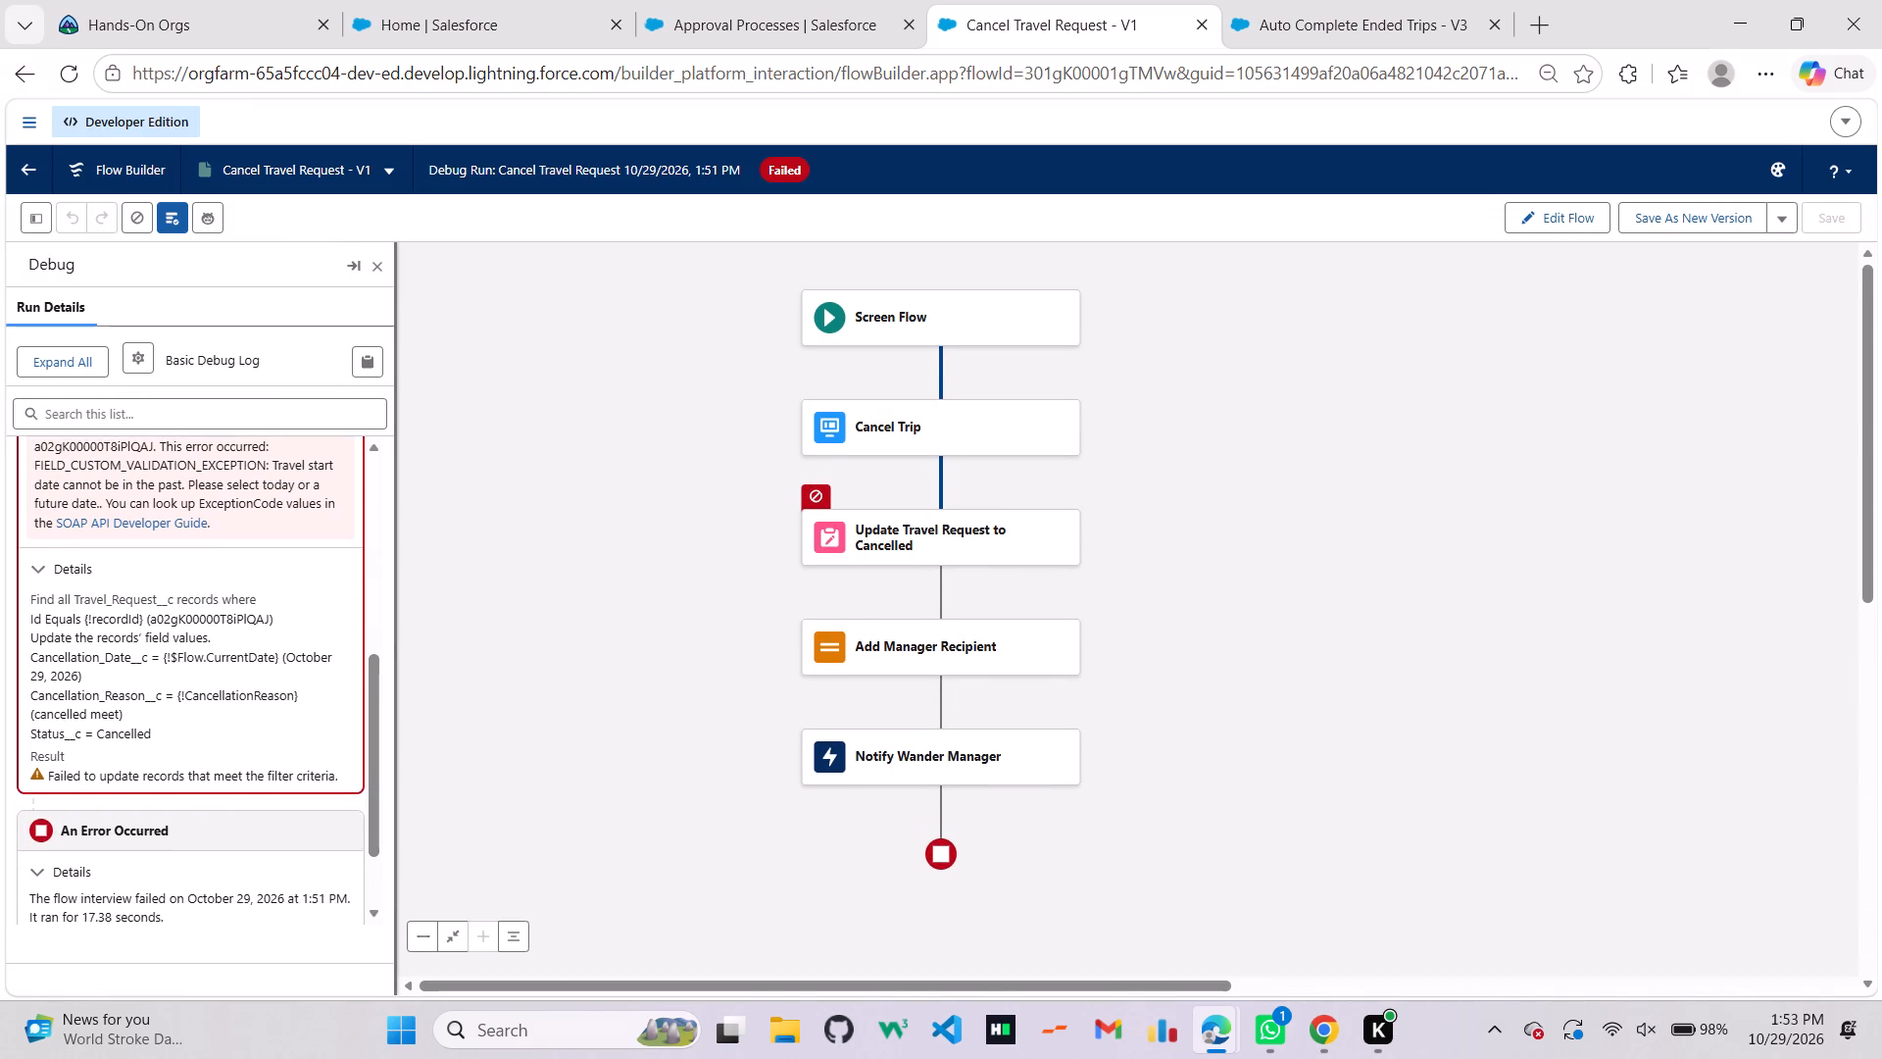
pyautogui.scroll(-2, 214, 611)
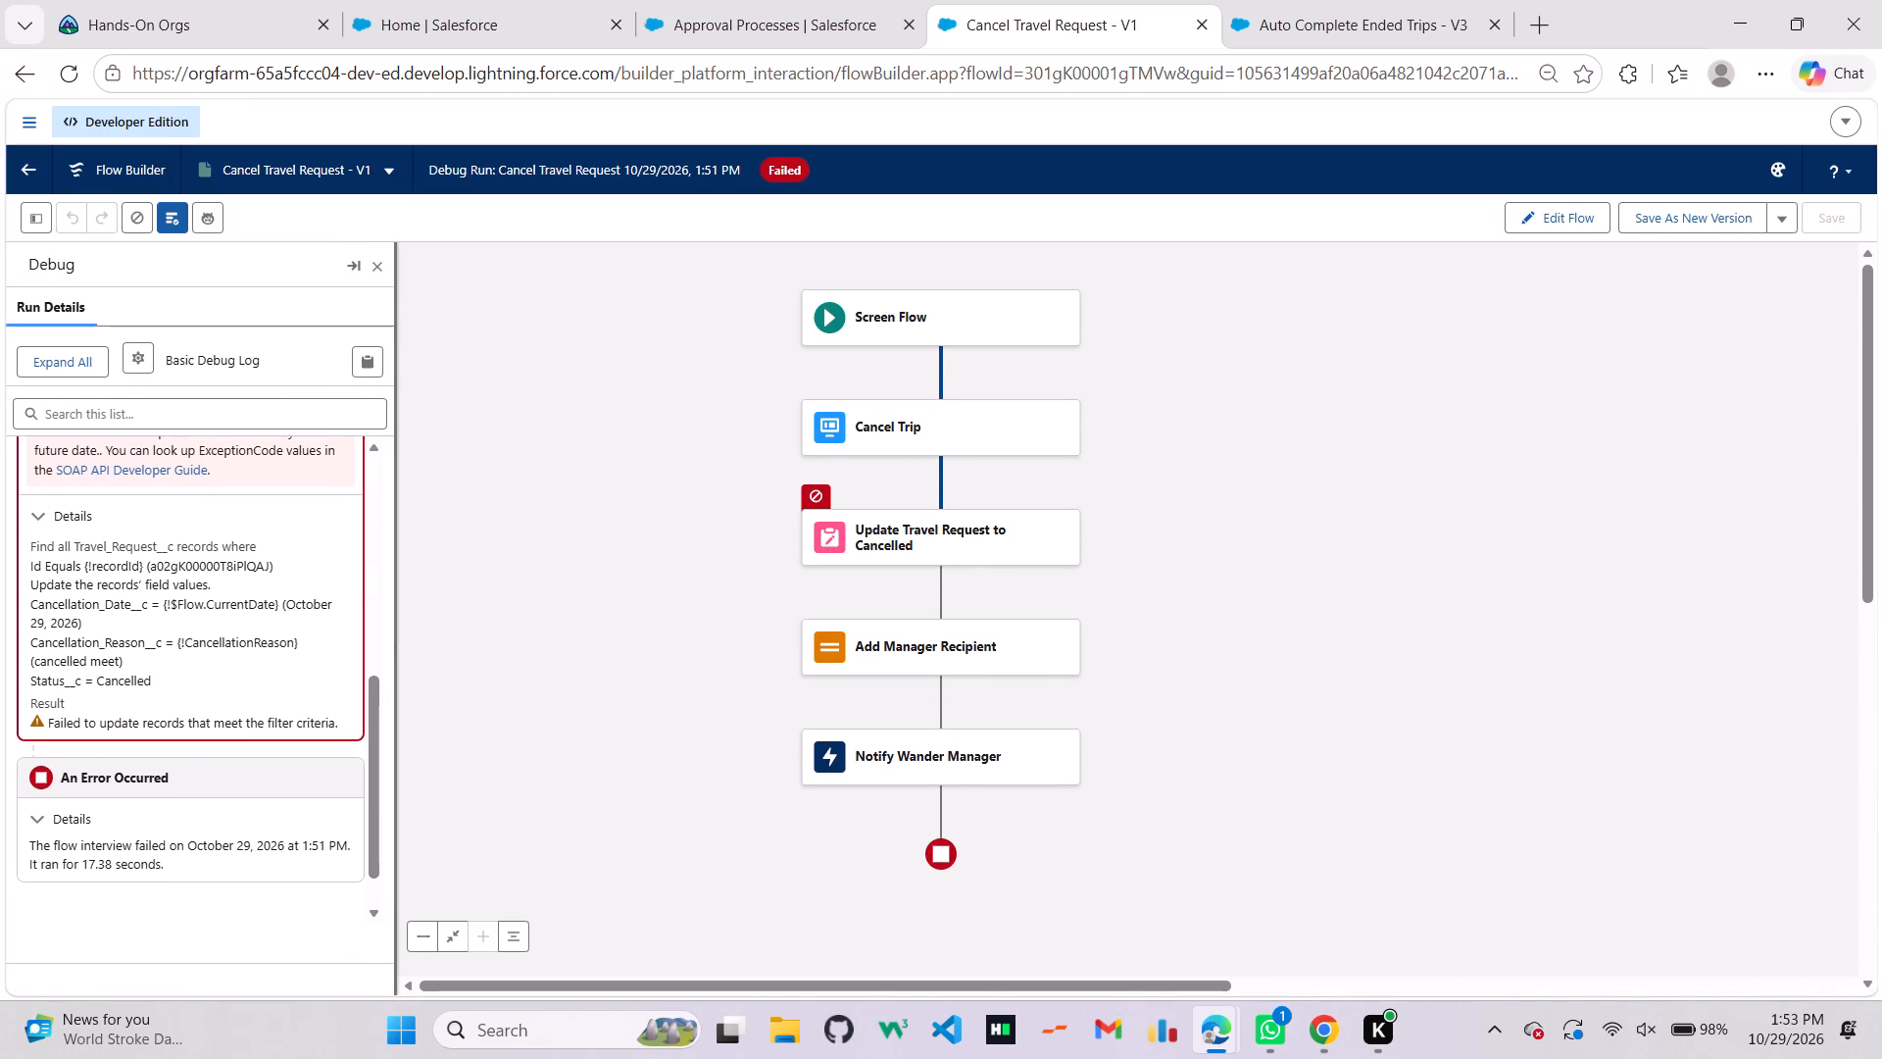
pyautogui.scroll(1, 214, 611)
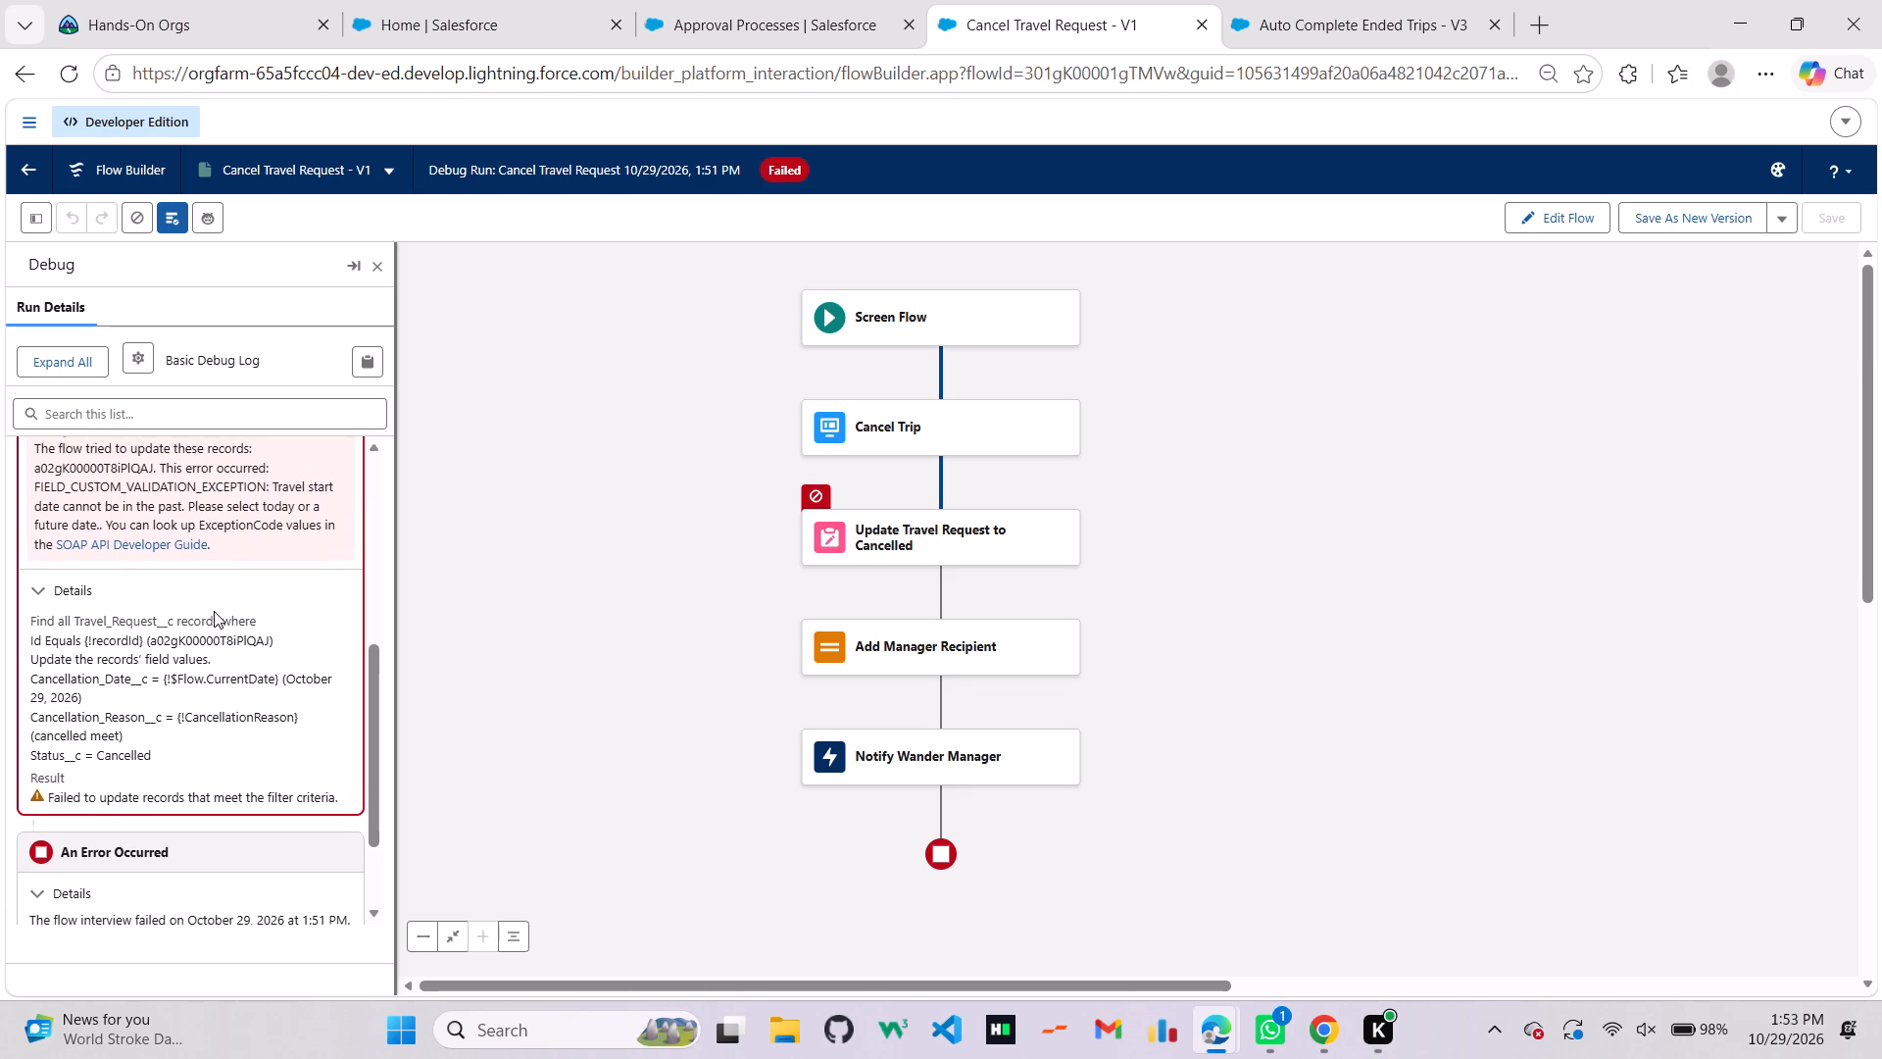
pyautogui.scroll(1, 214, 611)
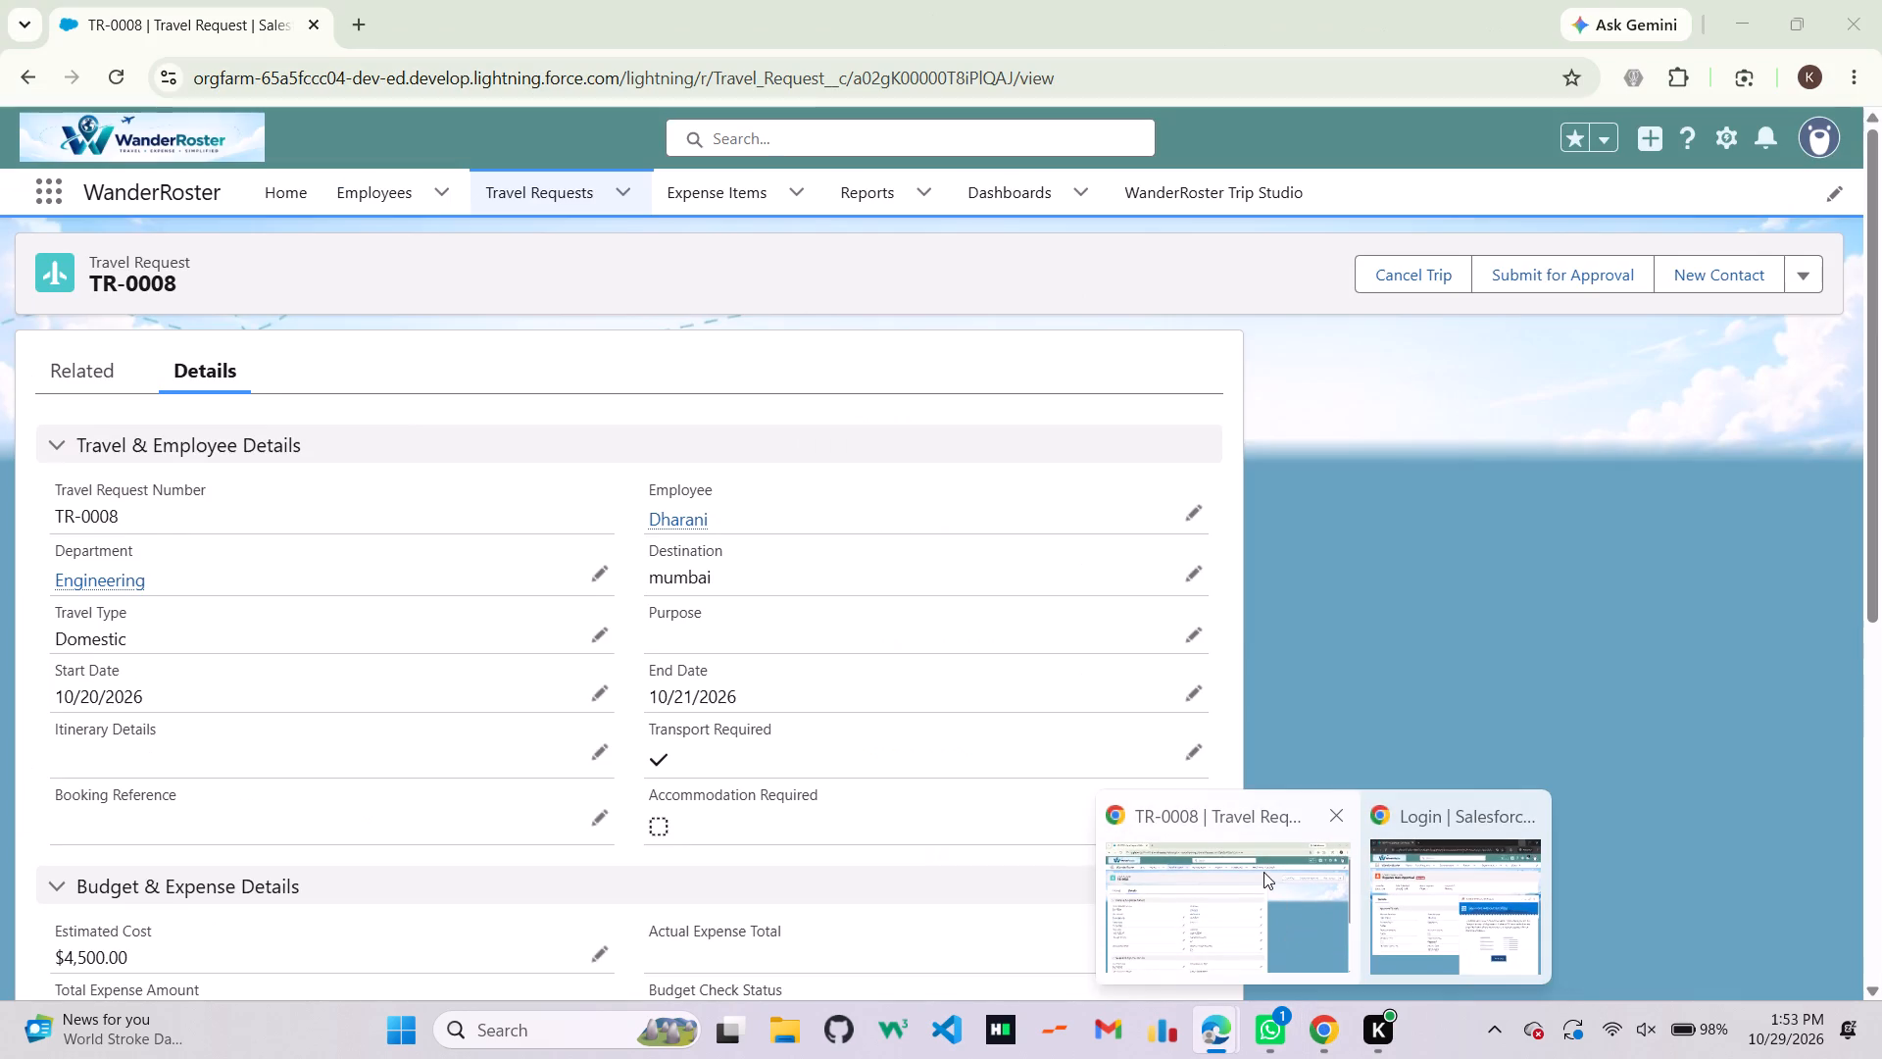
# Switch to Chrome and review the dates, budget and approval details of travel request TR-0008.
pyautogui.click(1263, 872)
pyautogui.scroll(-1, 944, 625)
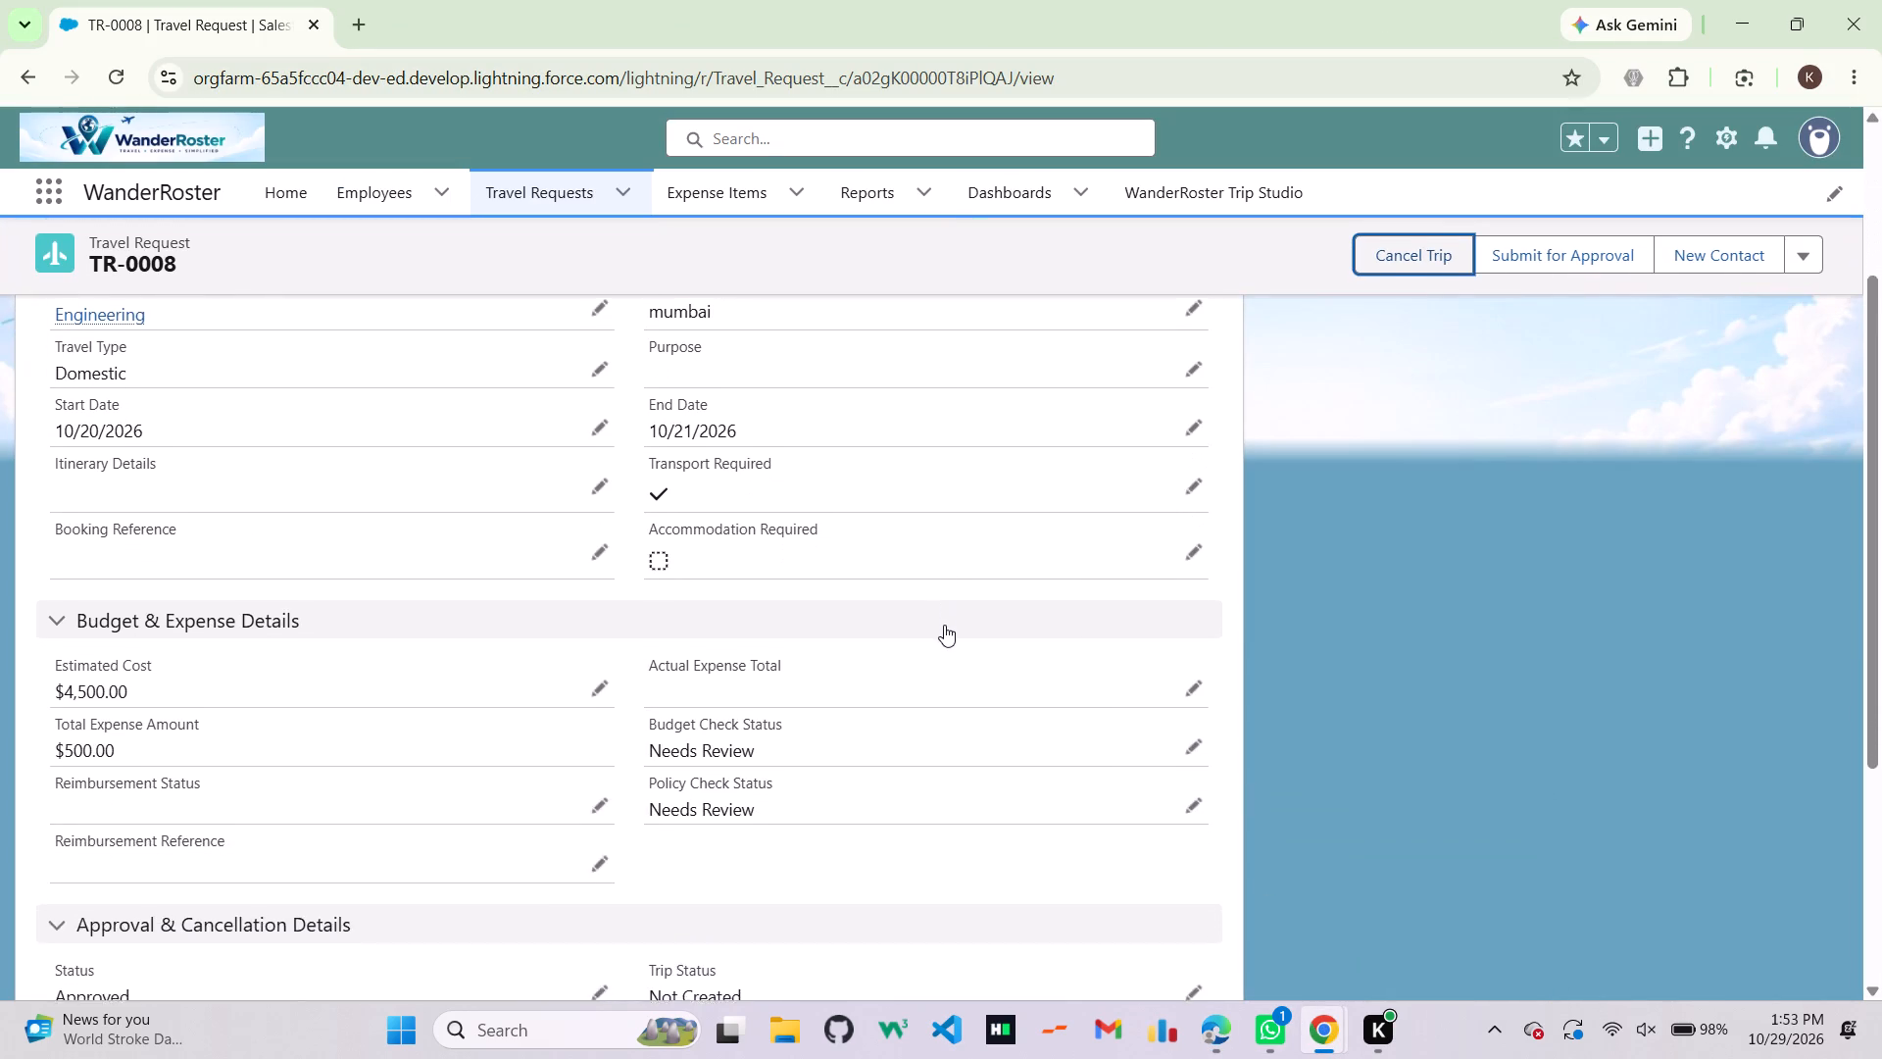
pyautogui.scroll(-2, 944, 625)
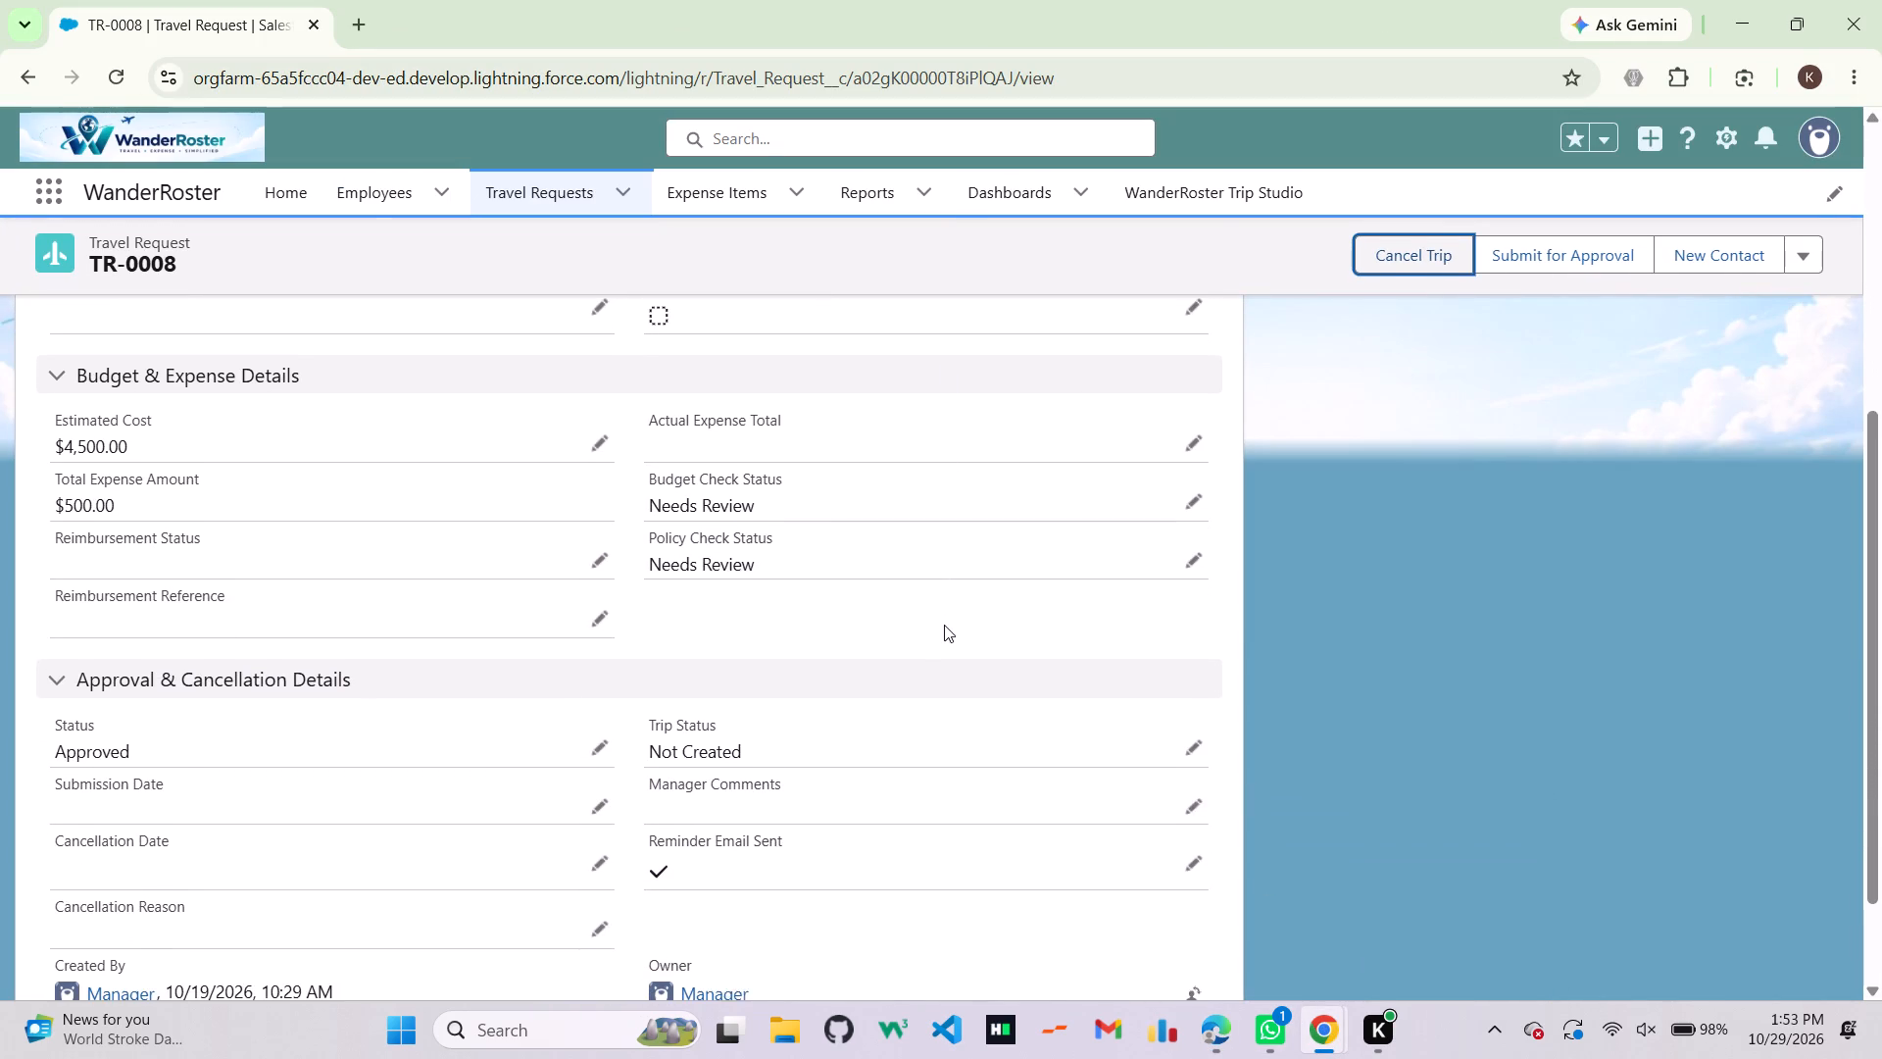
pyautogui.scroll(-1, 944, 625)
pyautogui.scroll(13, 944, 625)
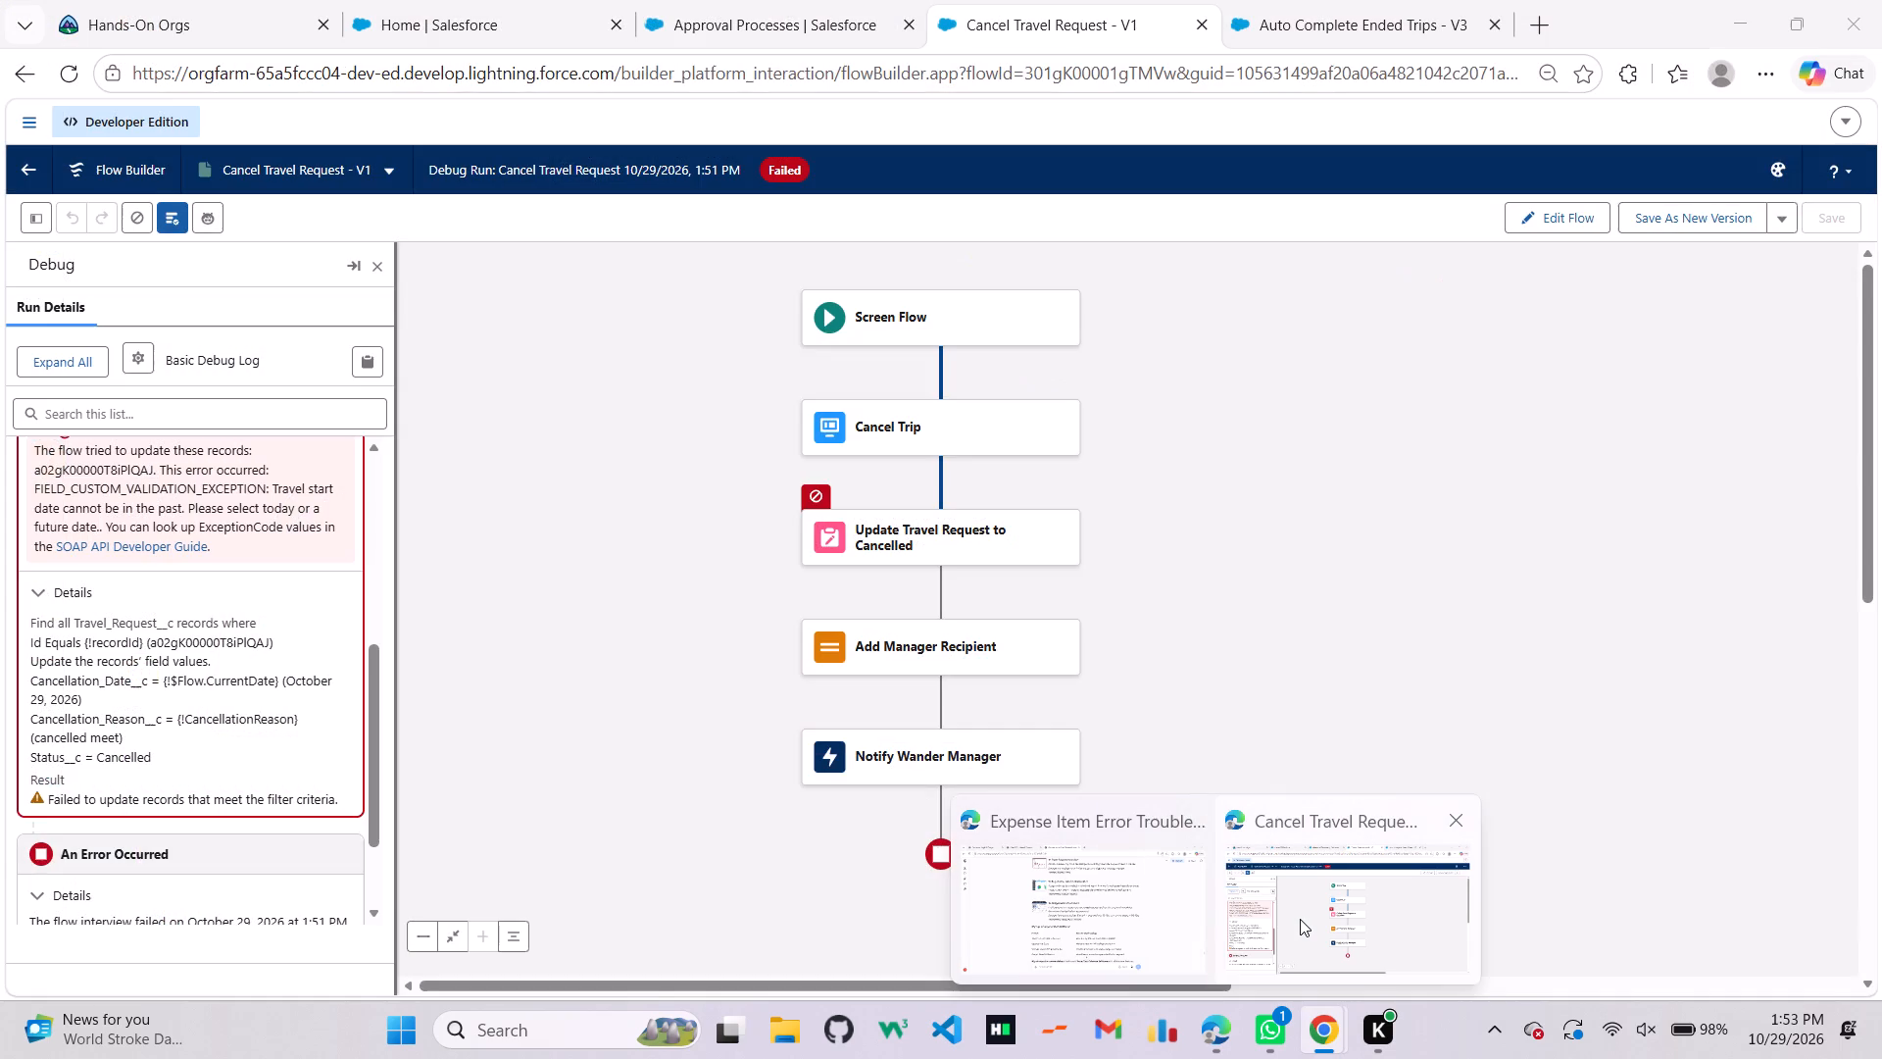
# Back in Edge's Flow Builder, copy the error message and update details from the Cancel Travel Request debug log.
pyautogui.click(1300, 919)
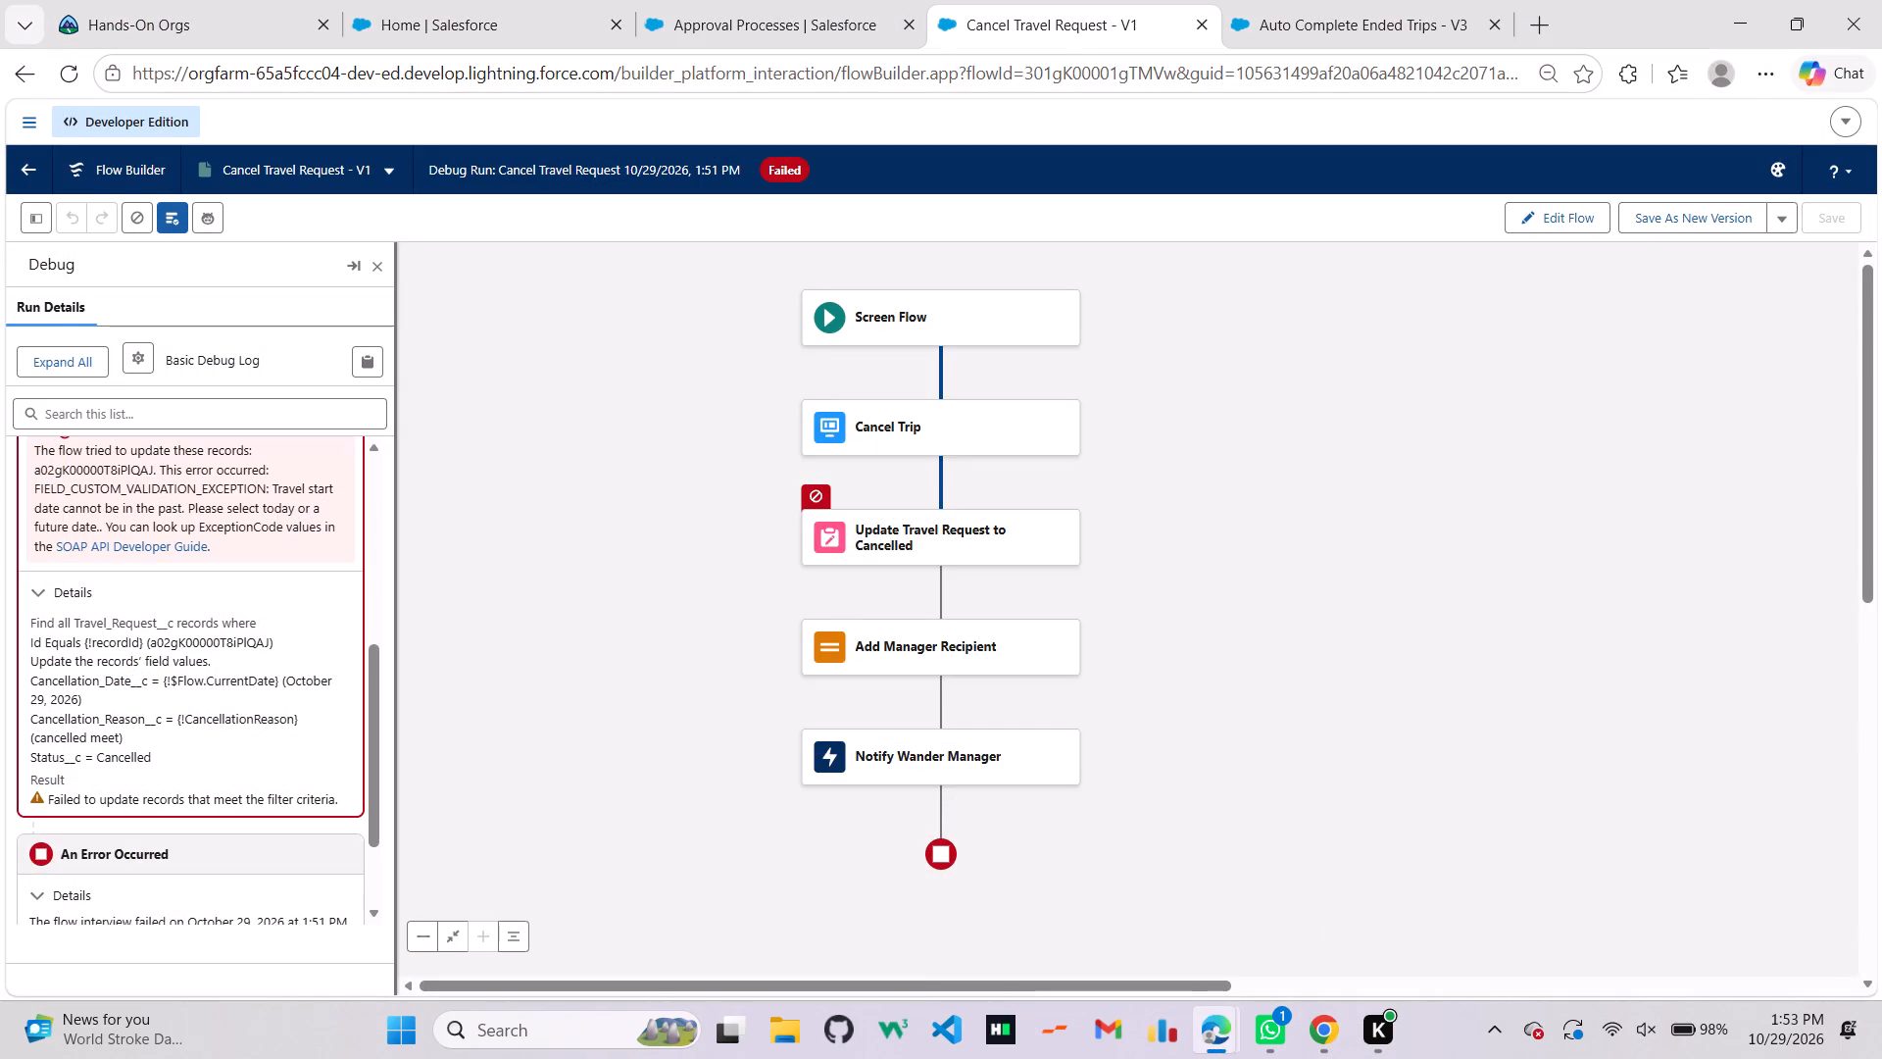
pyautogui.scroll(1, 229, 631)
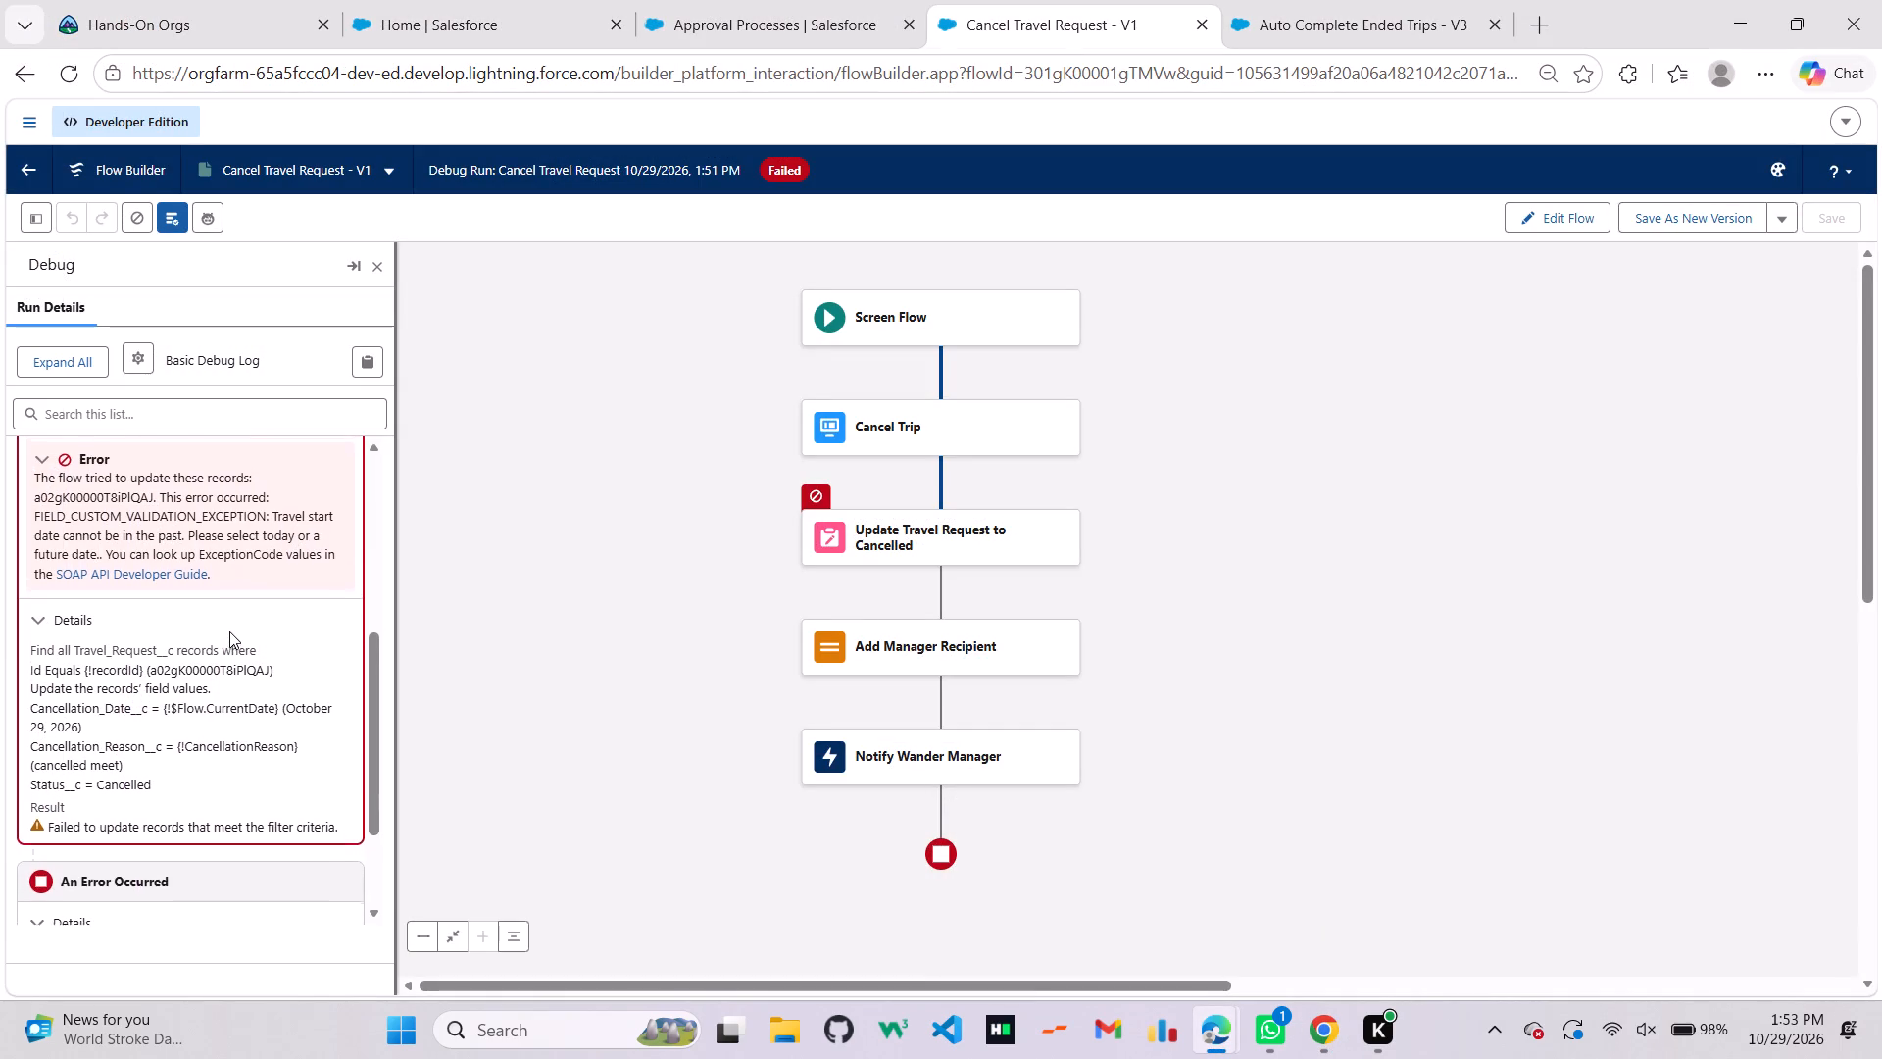
pyautogui.scroll(1, 229, 631)
pyautogui.moveTo(34, 496); pyautogui.dragTo(343, 848)
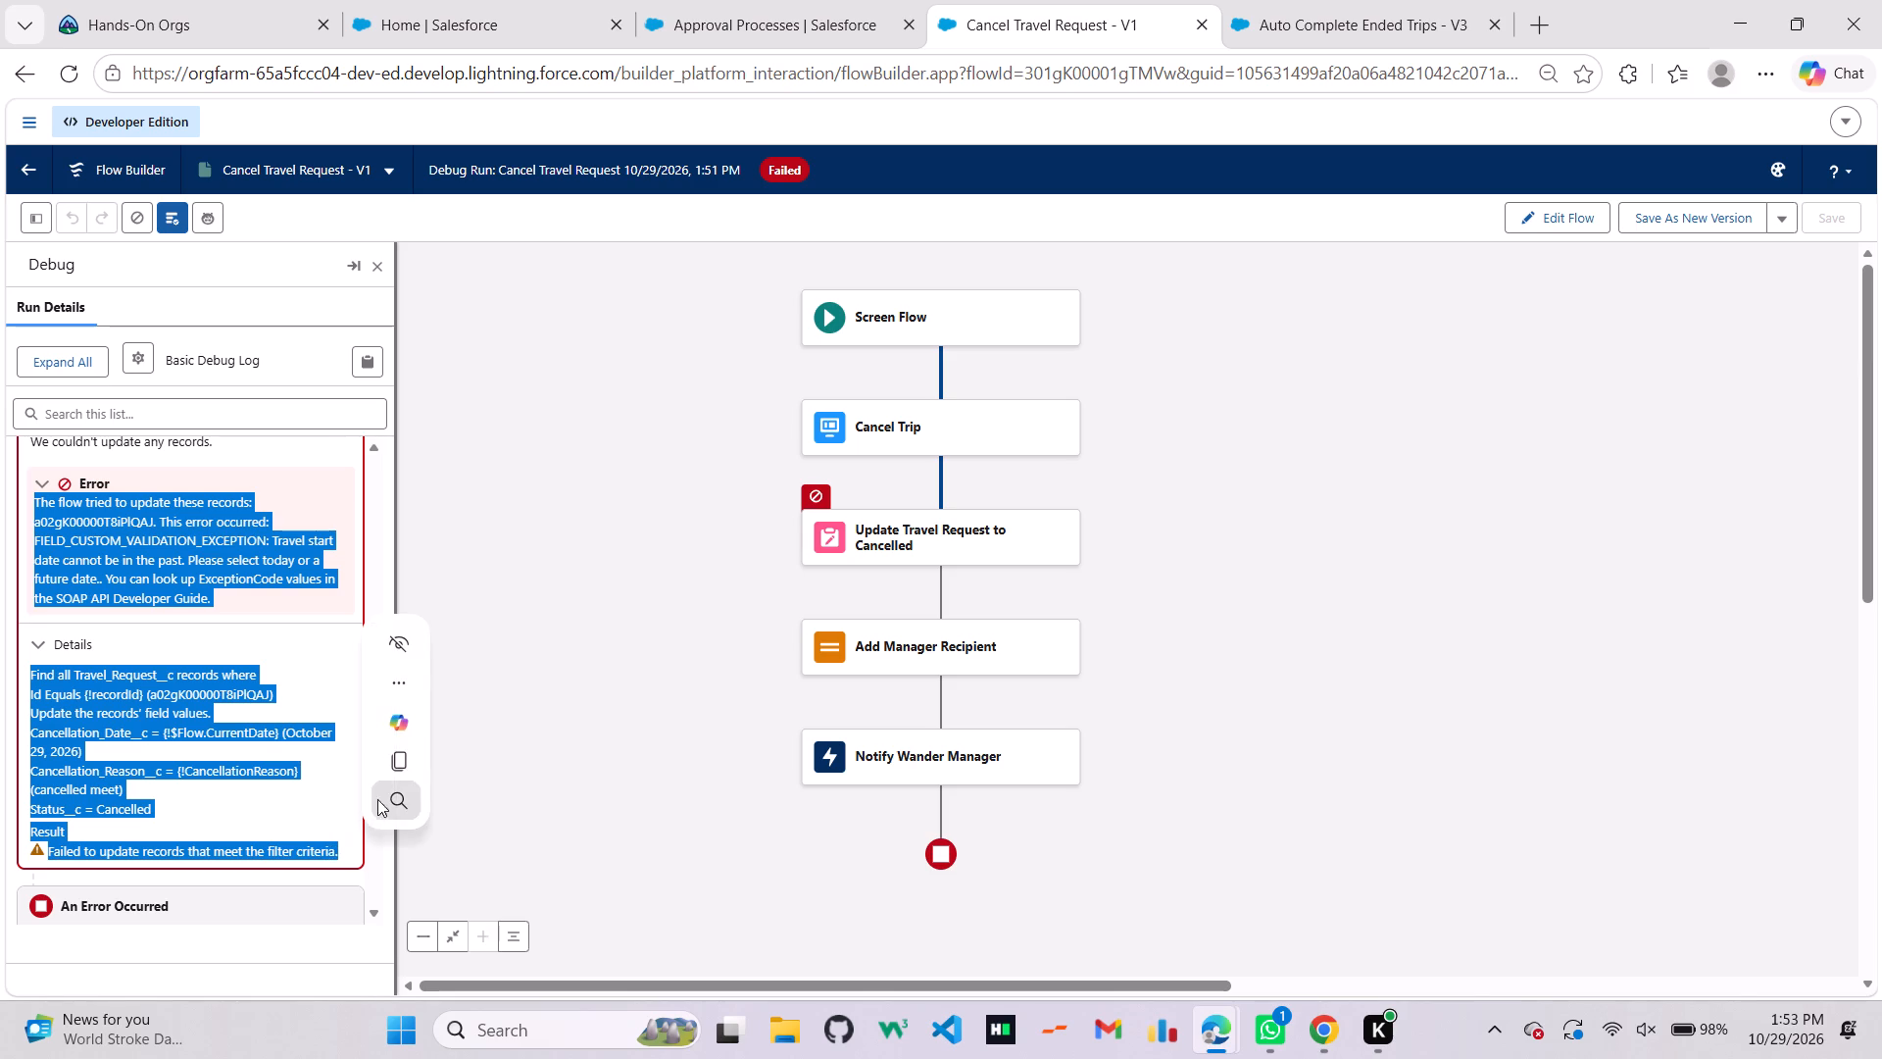
pyautogui.click(398, 761)
pyautogui.click(322, 779)
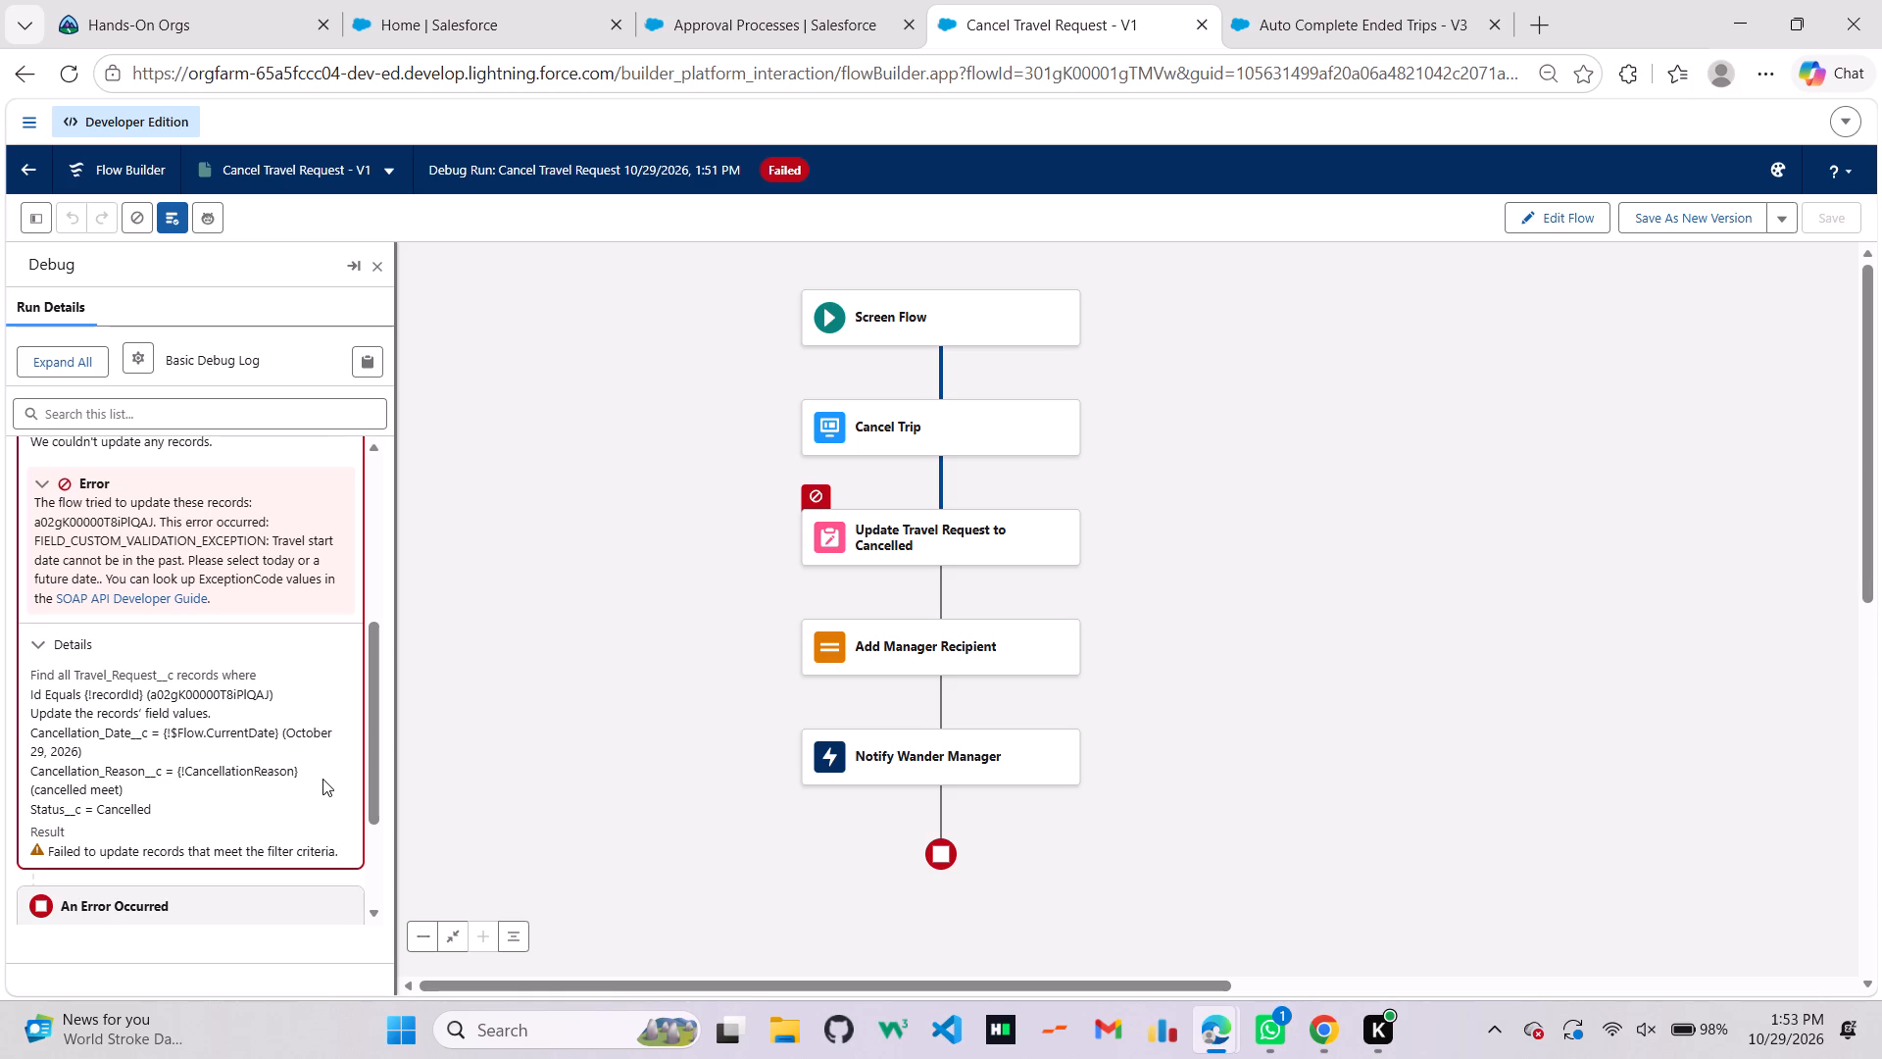
# Open the Update Travel Request to Cancelled element and examine its record filter and field value settings.
pyautogui.click(912, 538)
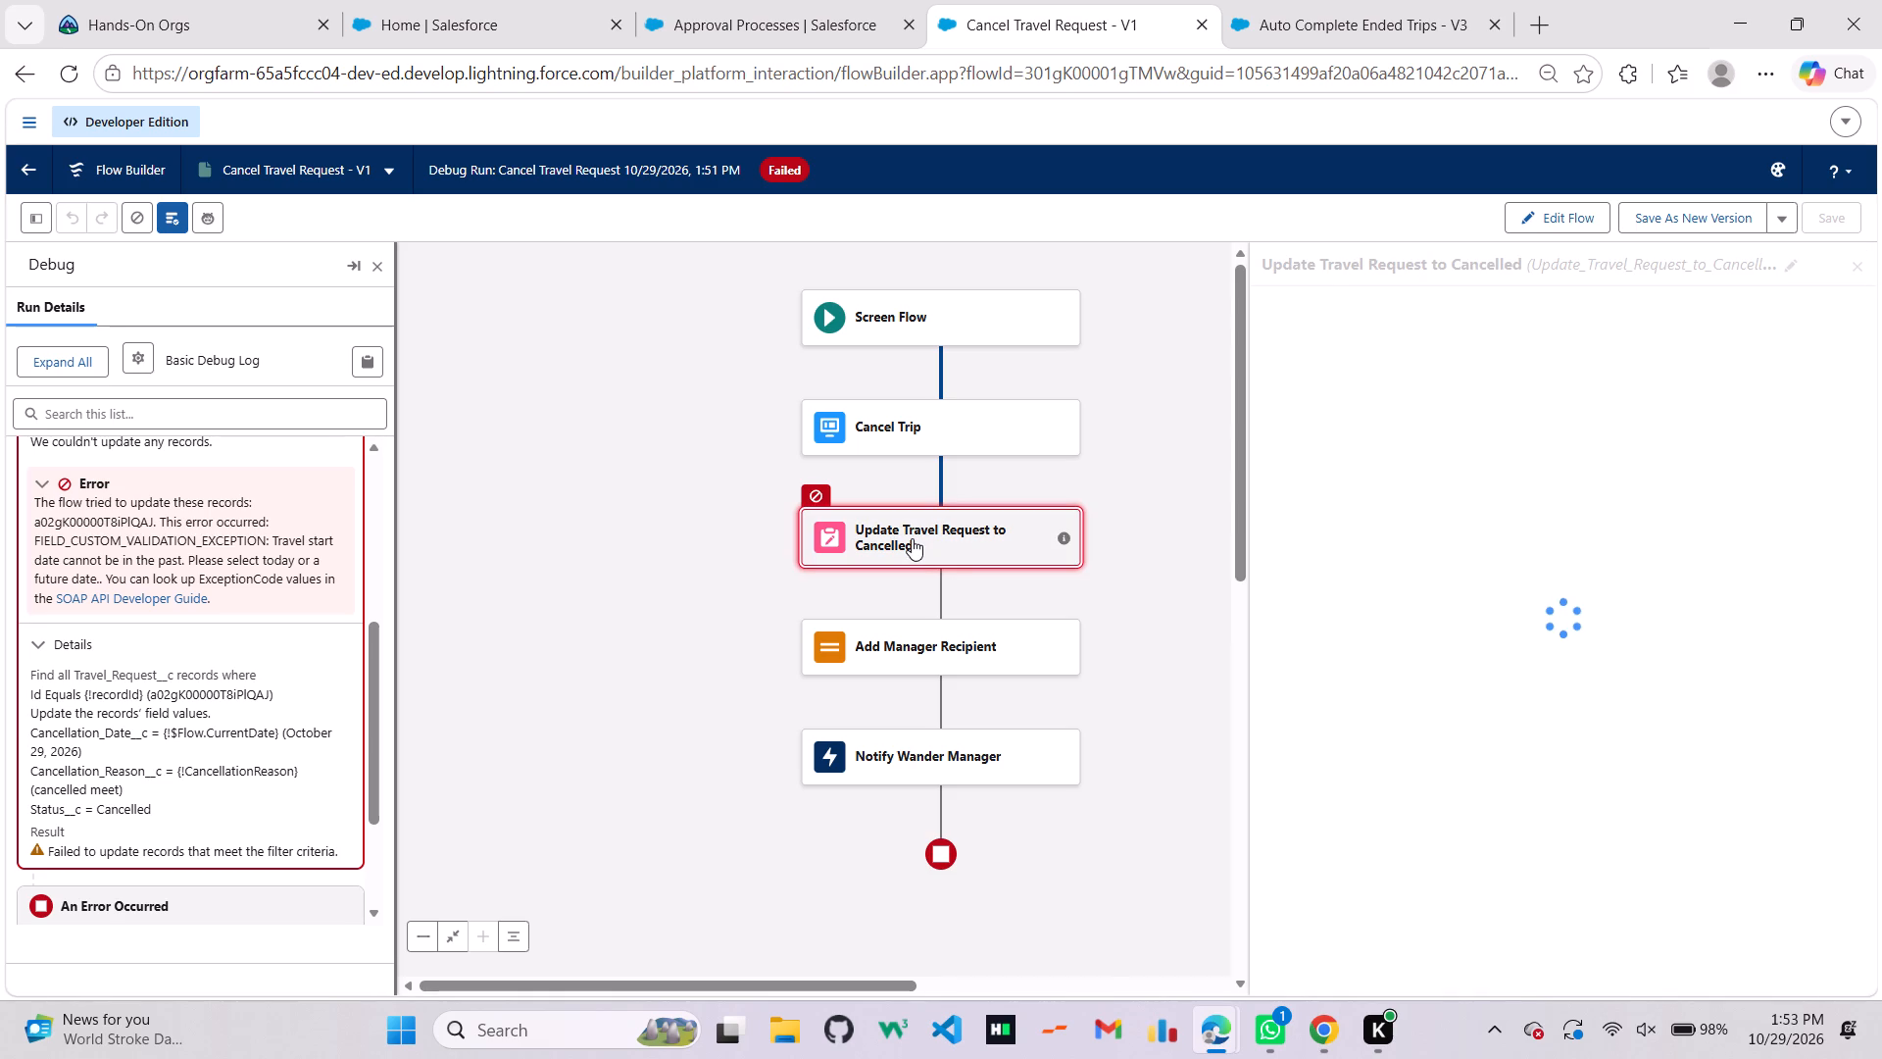
pyautogui.scroll(-2, 1459, 609)
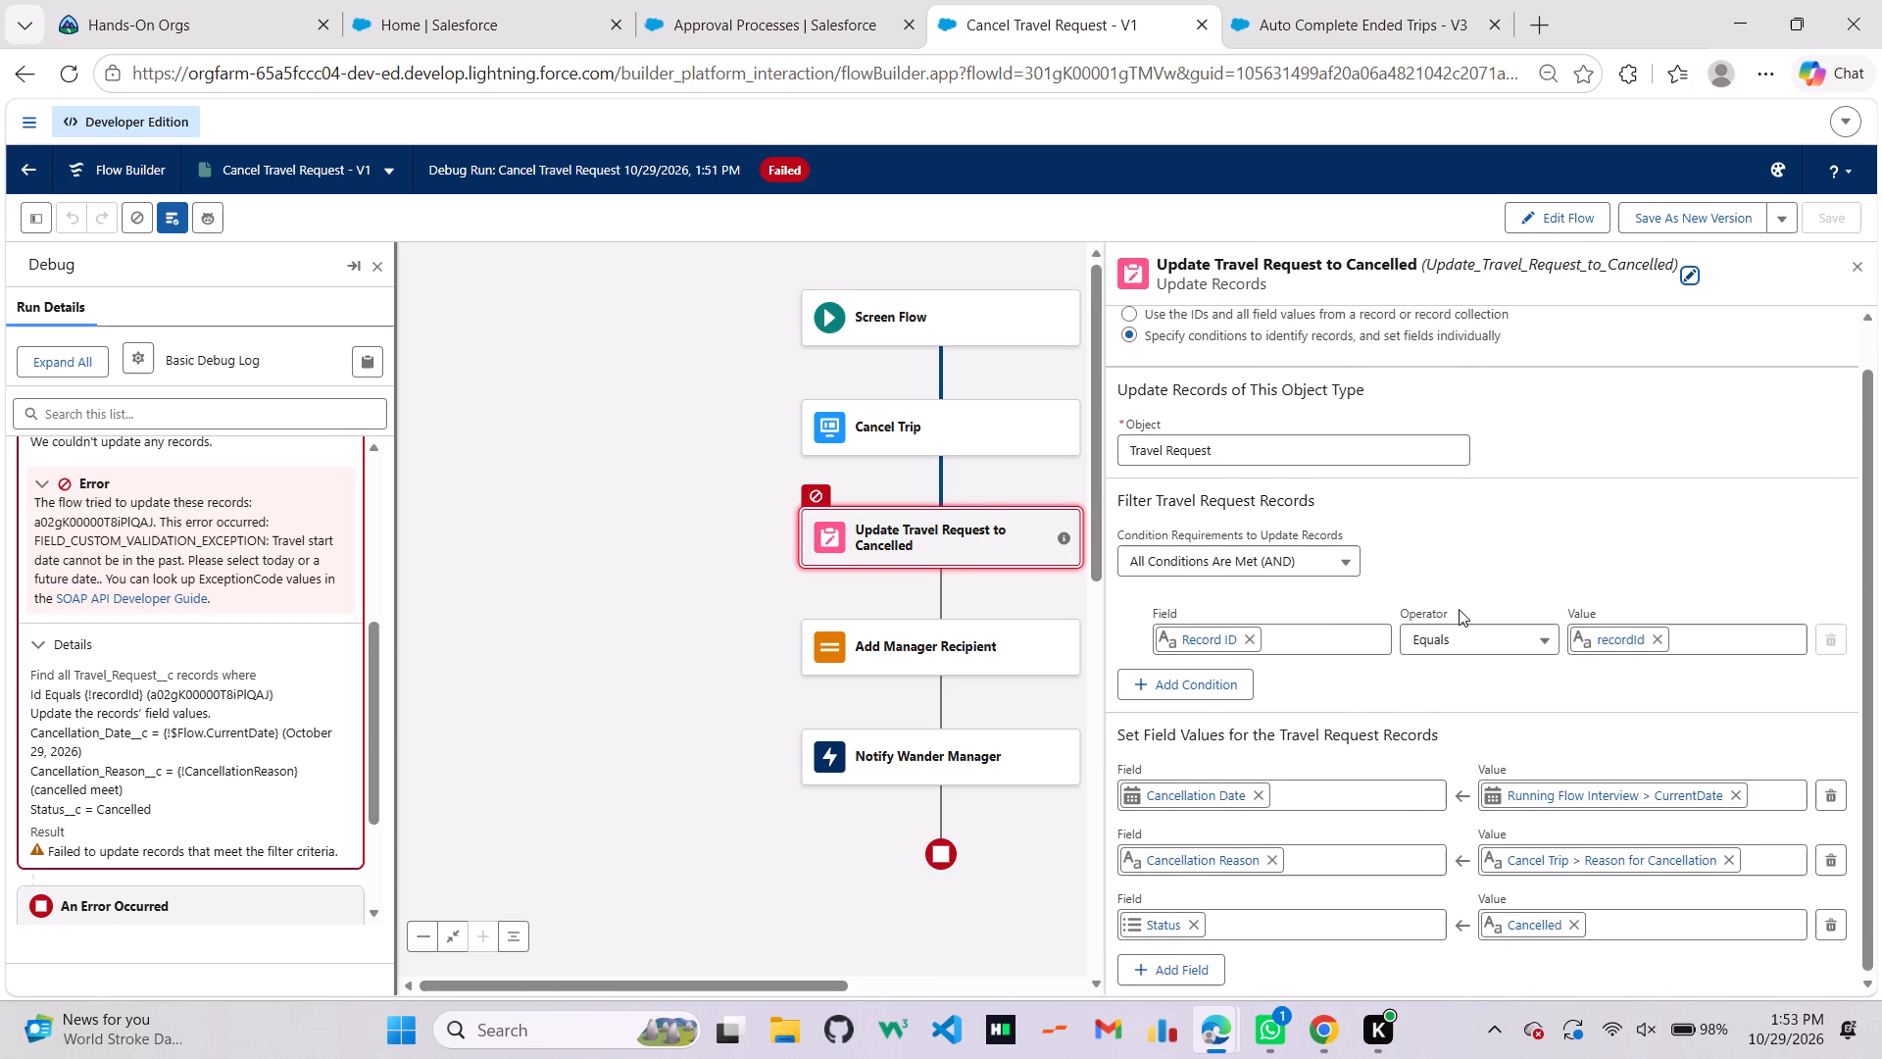
pyautogui.scroll(-3, 1459, 609)
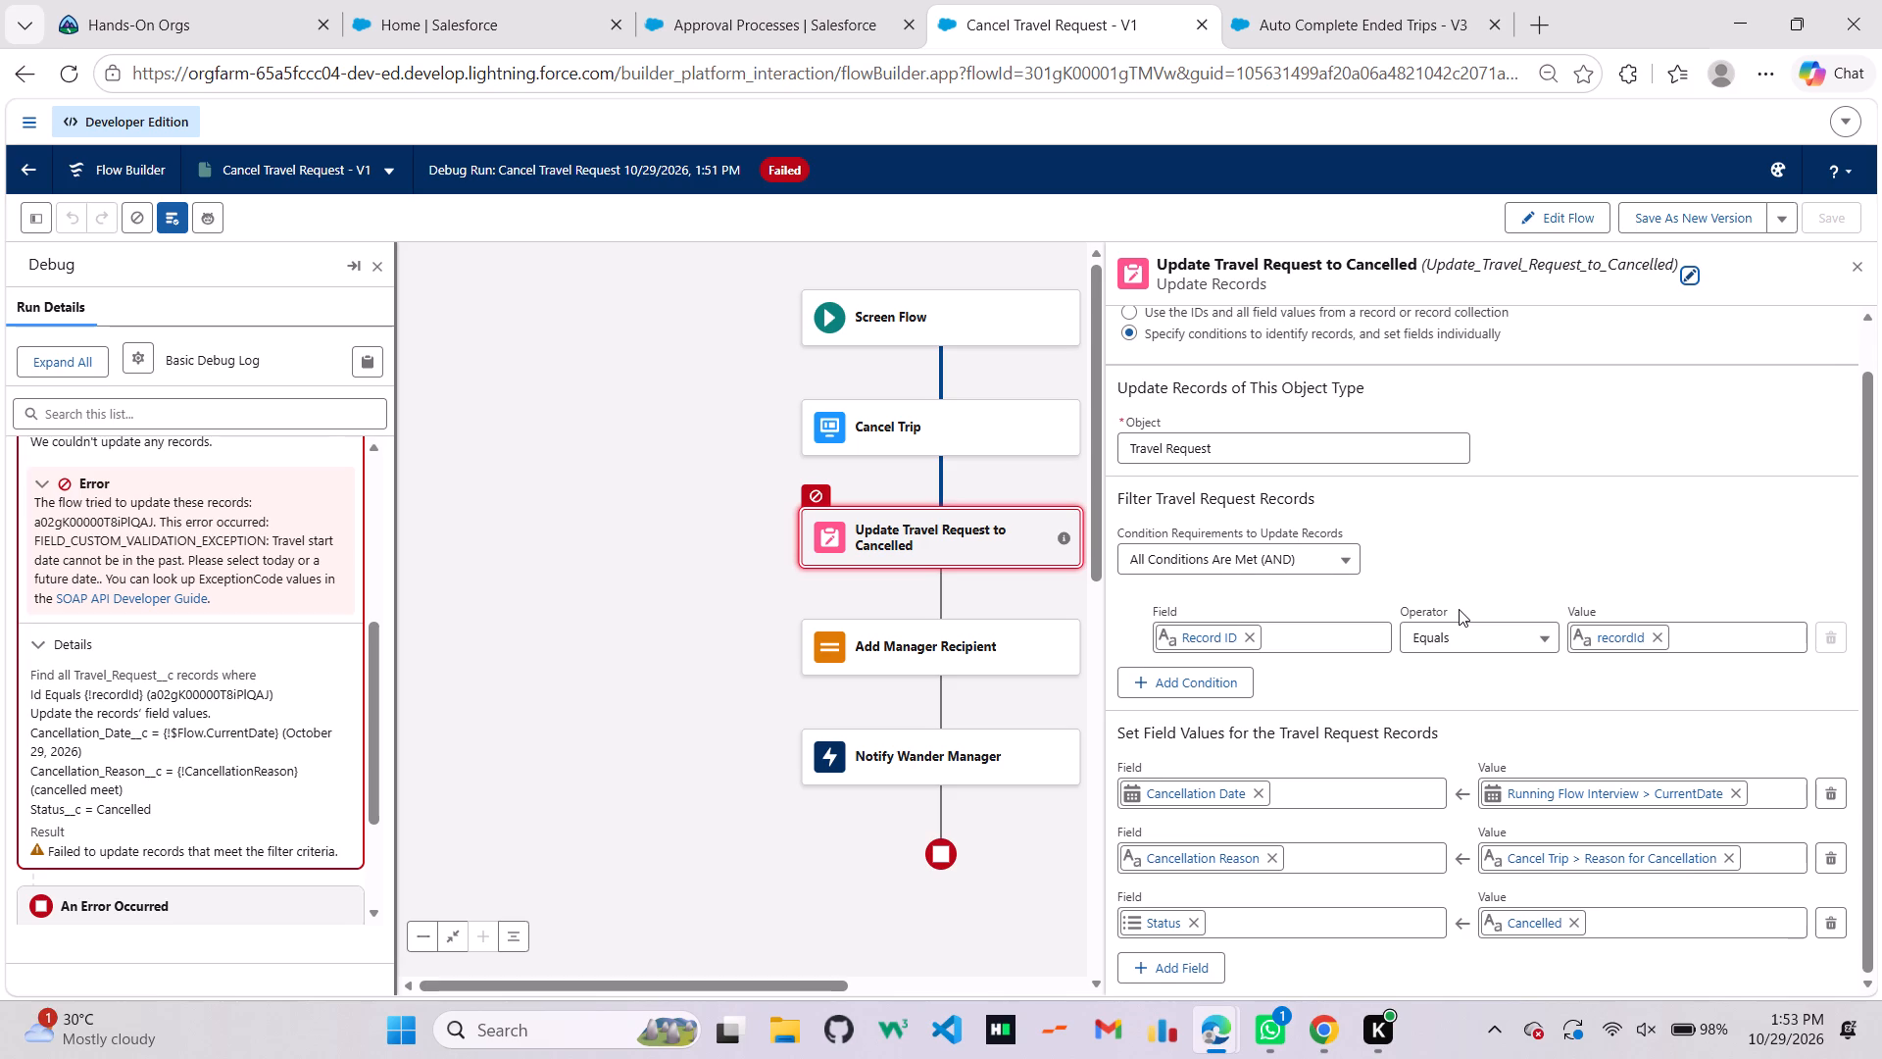
pyautogui.scroll(4, 1459, 609)
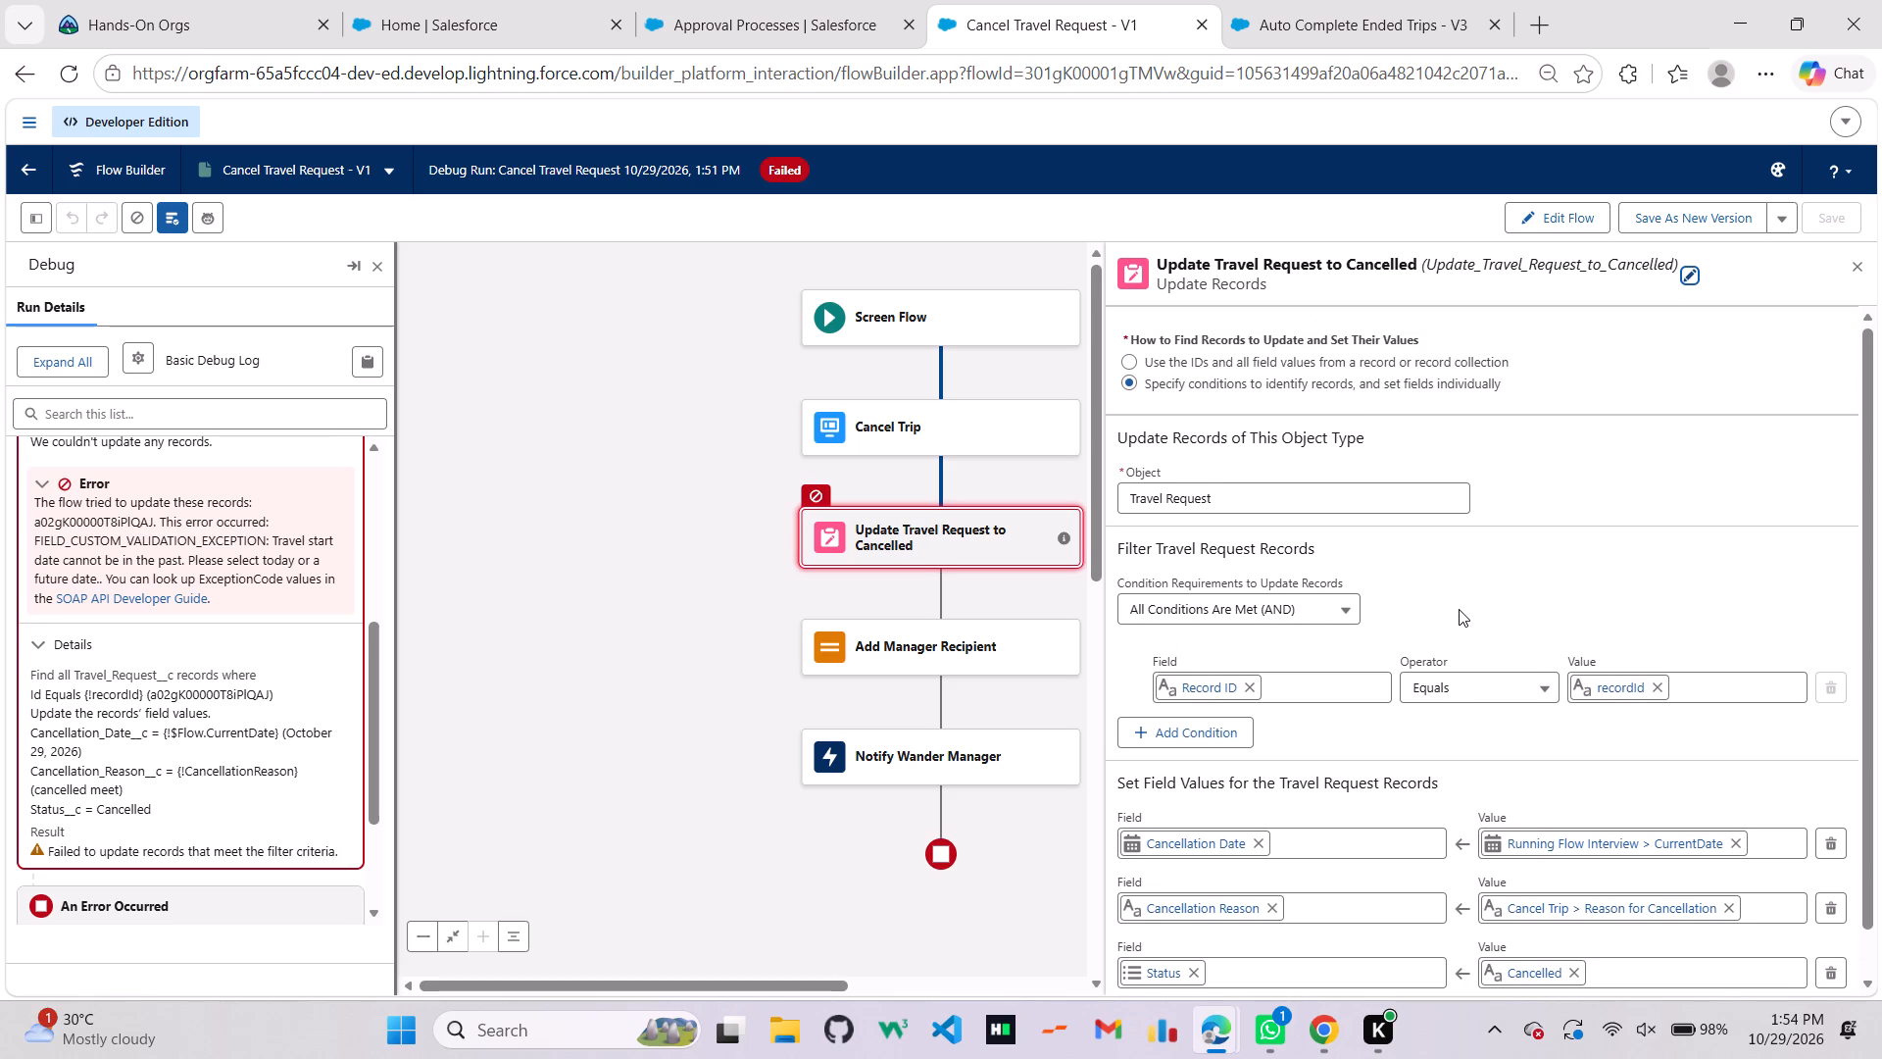
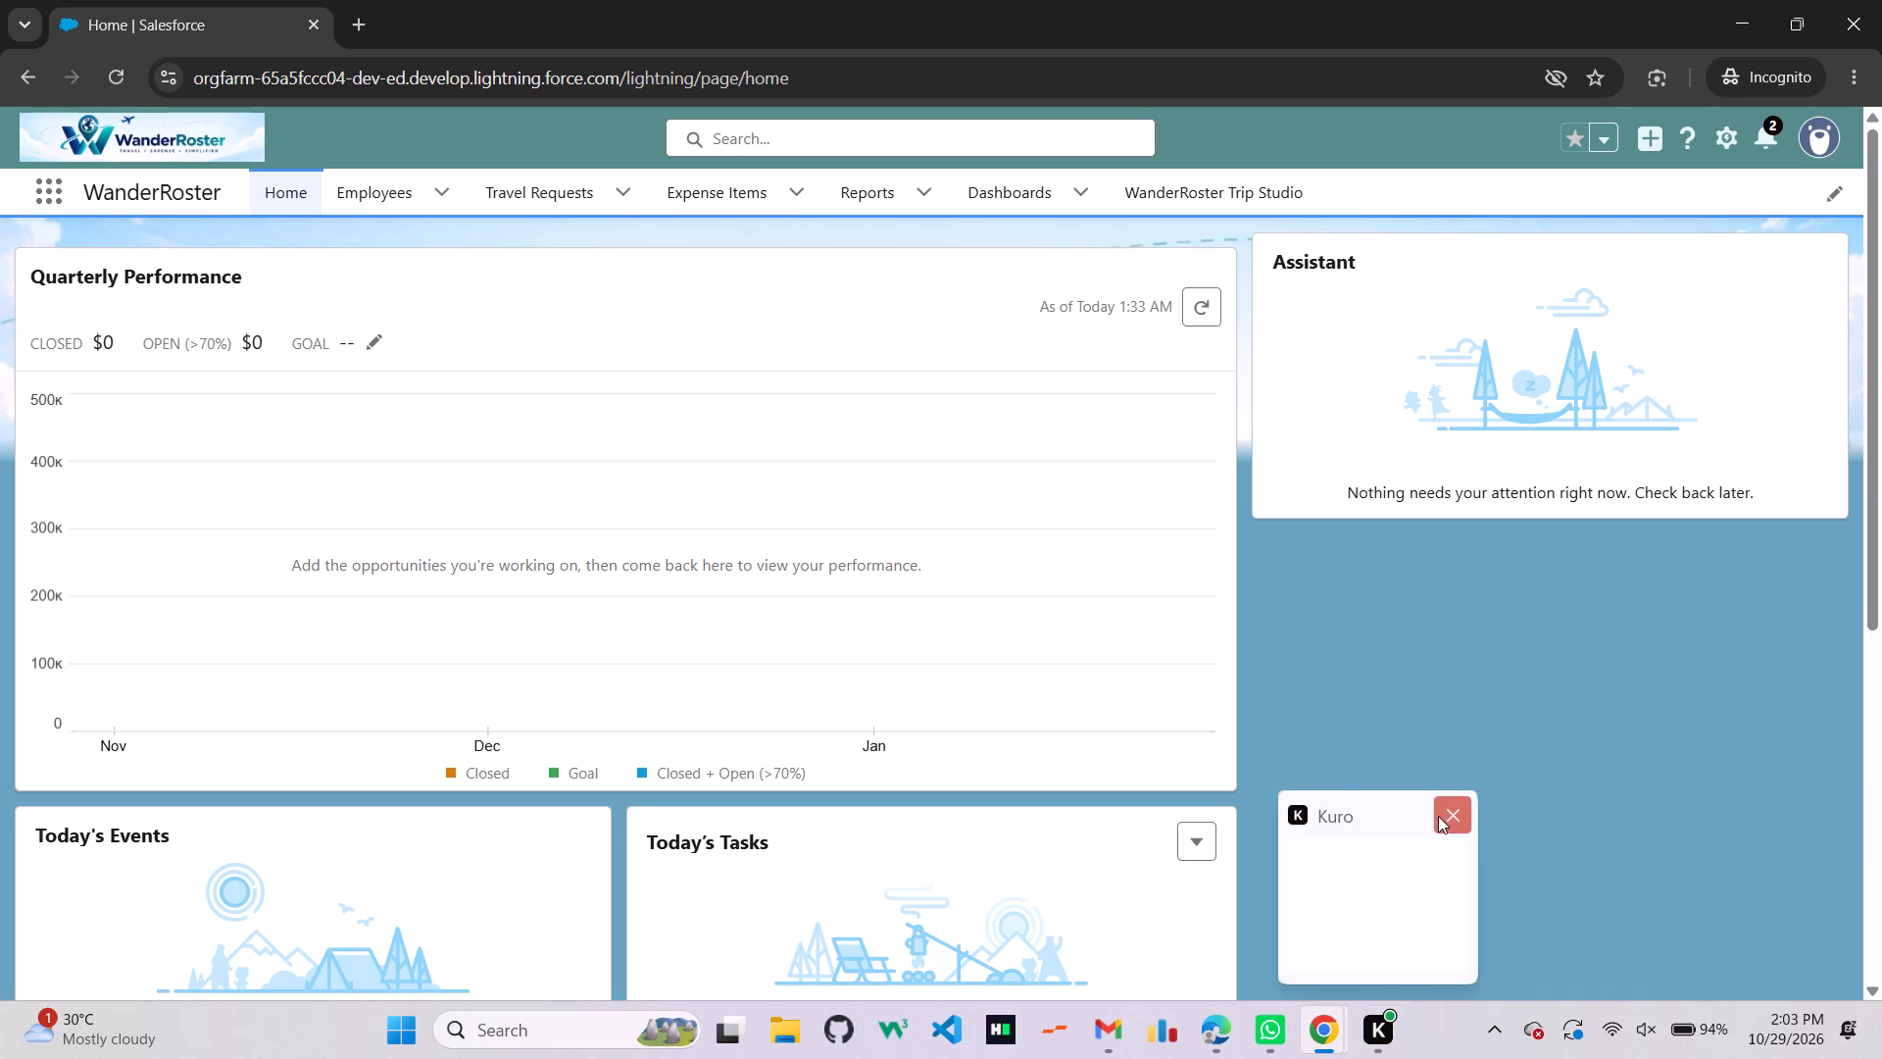
# Close the Kuro application window.
pyautogui.click(1449, 821)
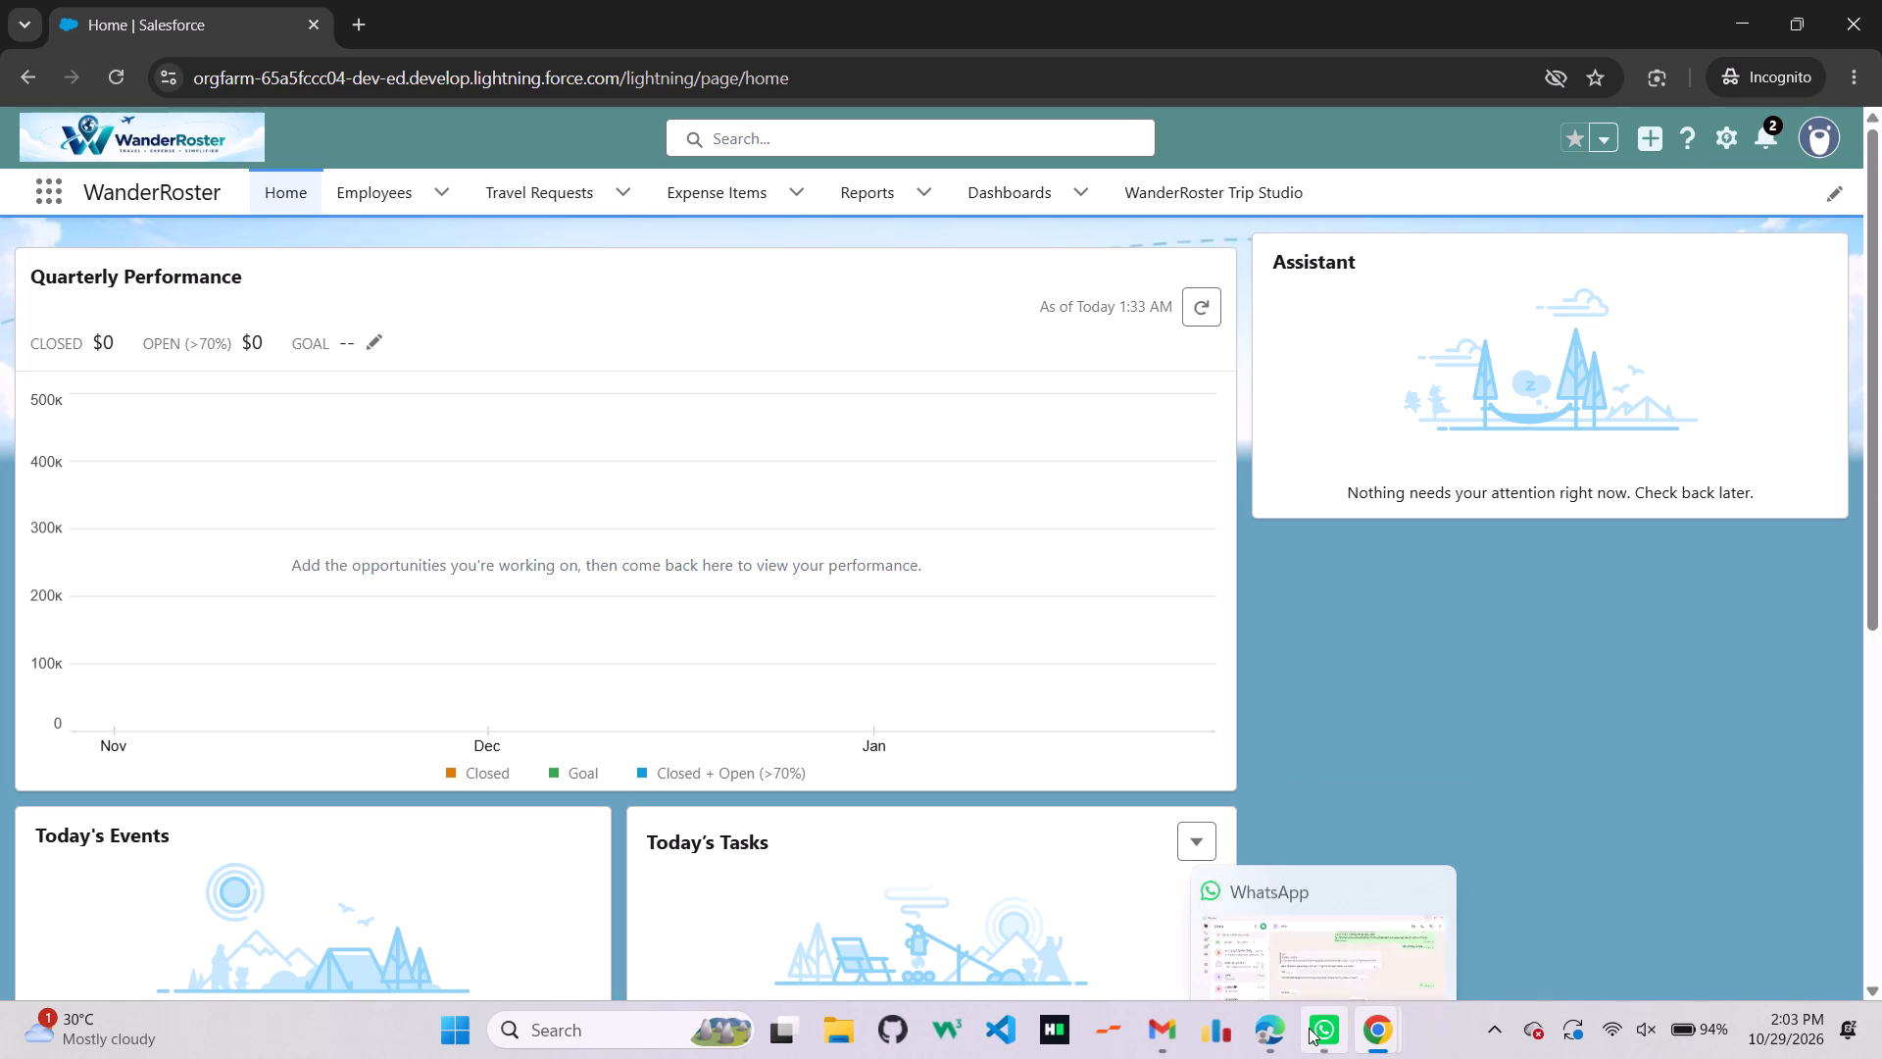
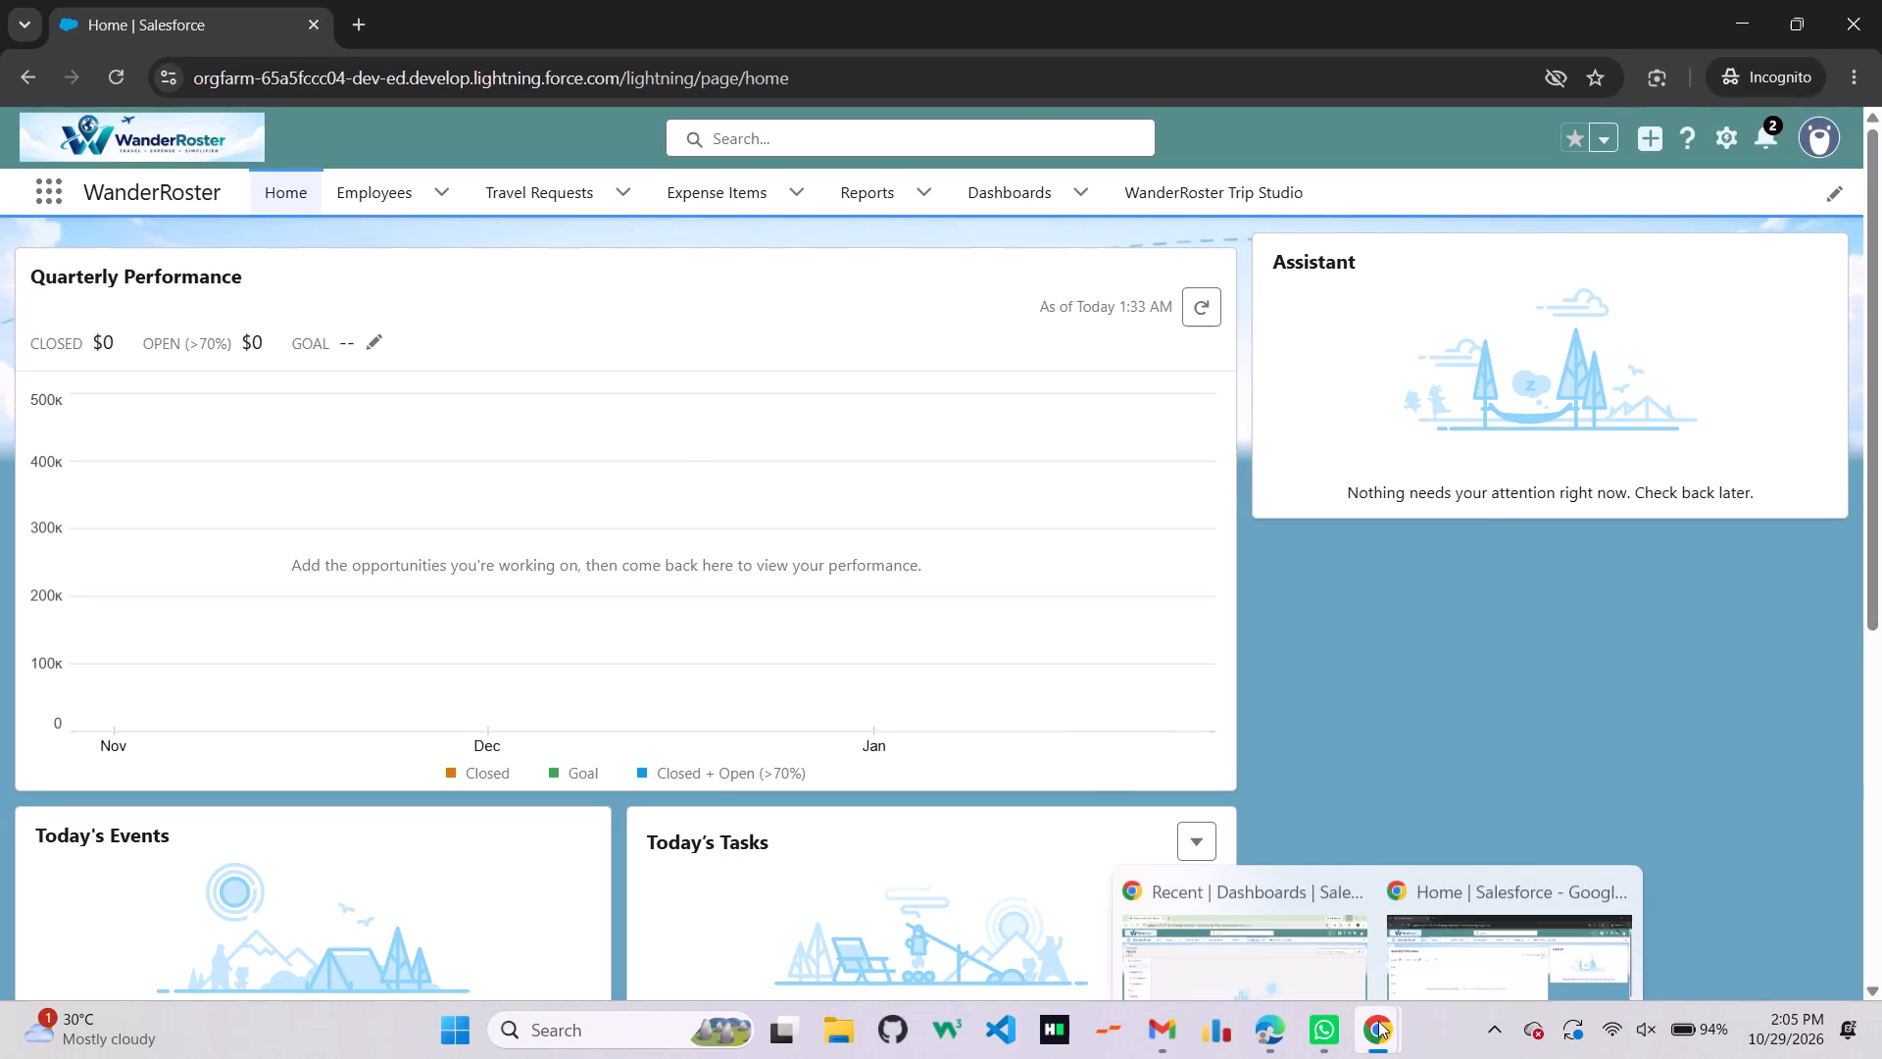
# Switch to the regular Chrome window's WanderRoster session and check which user is signed in.
pyautogui.click(1317, 925)
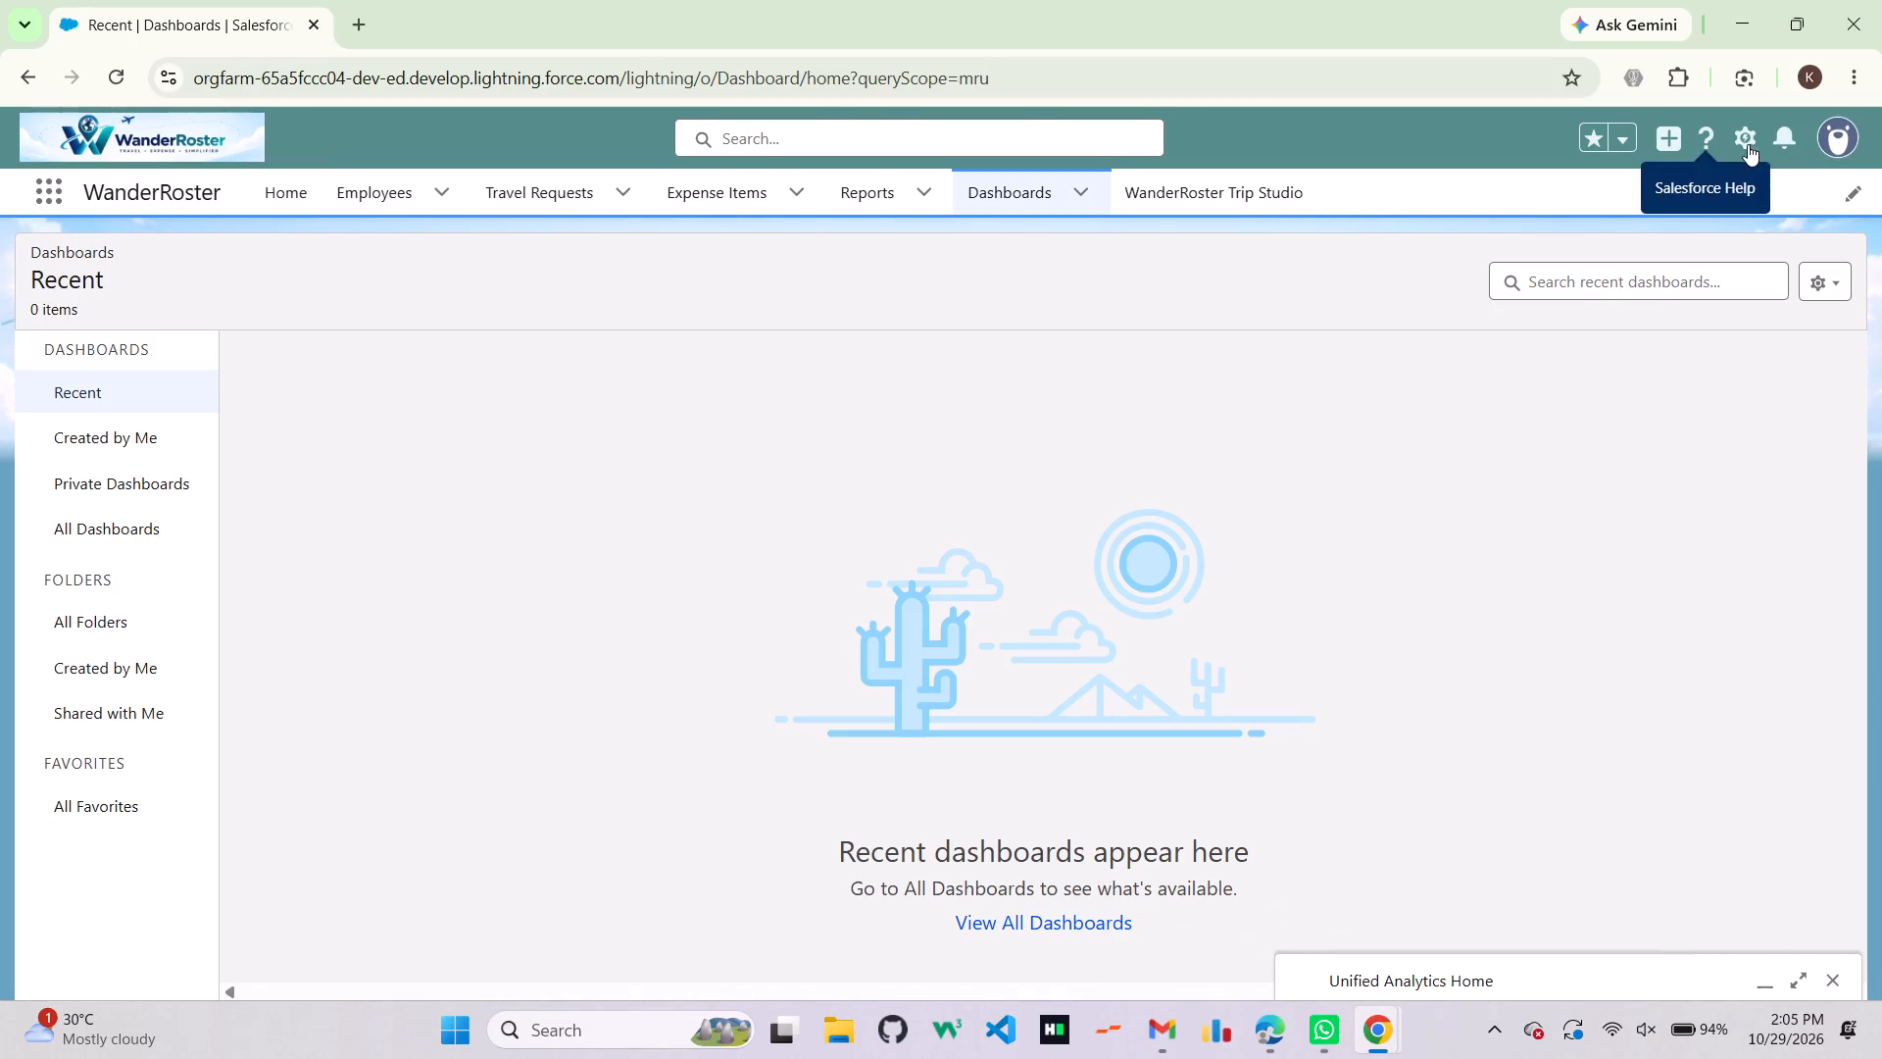
pyautogui.click(1844, 119)
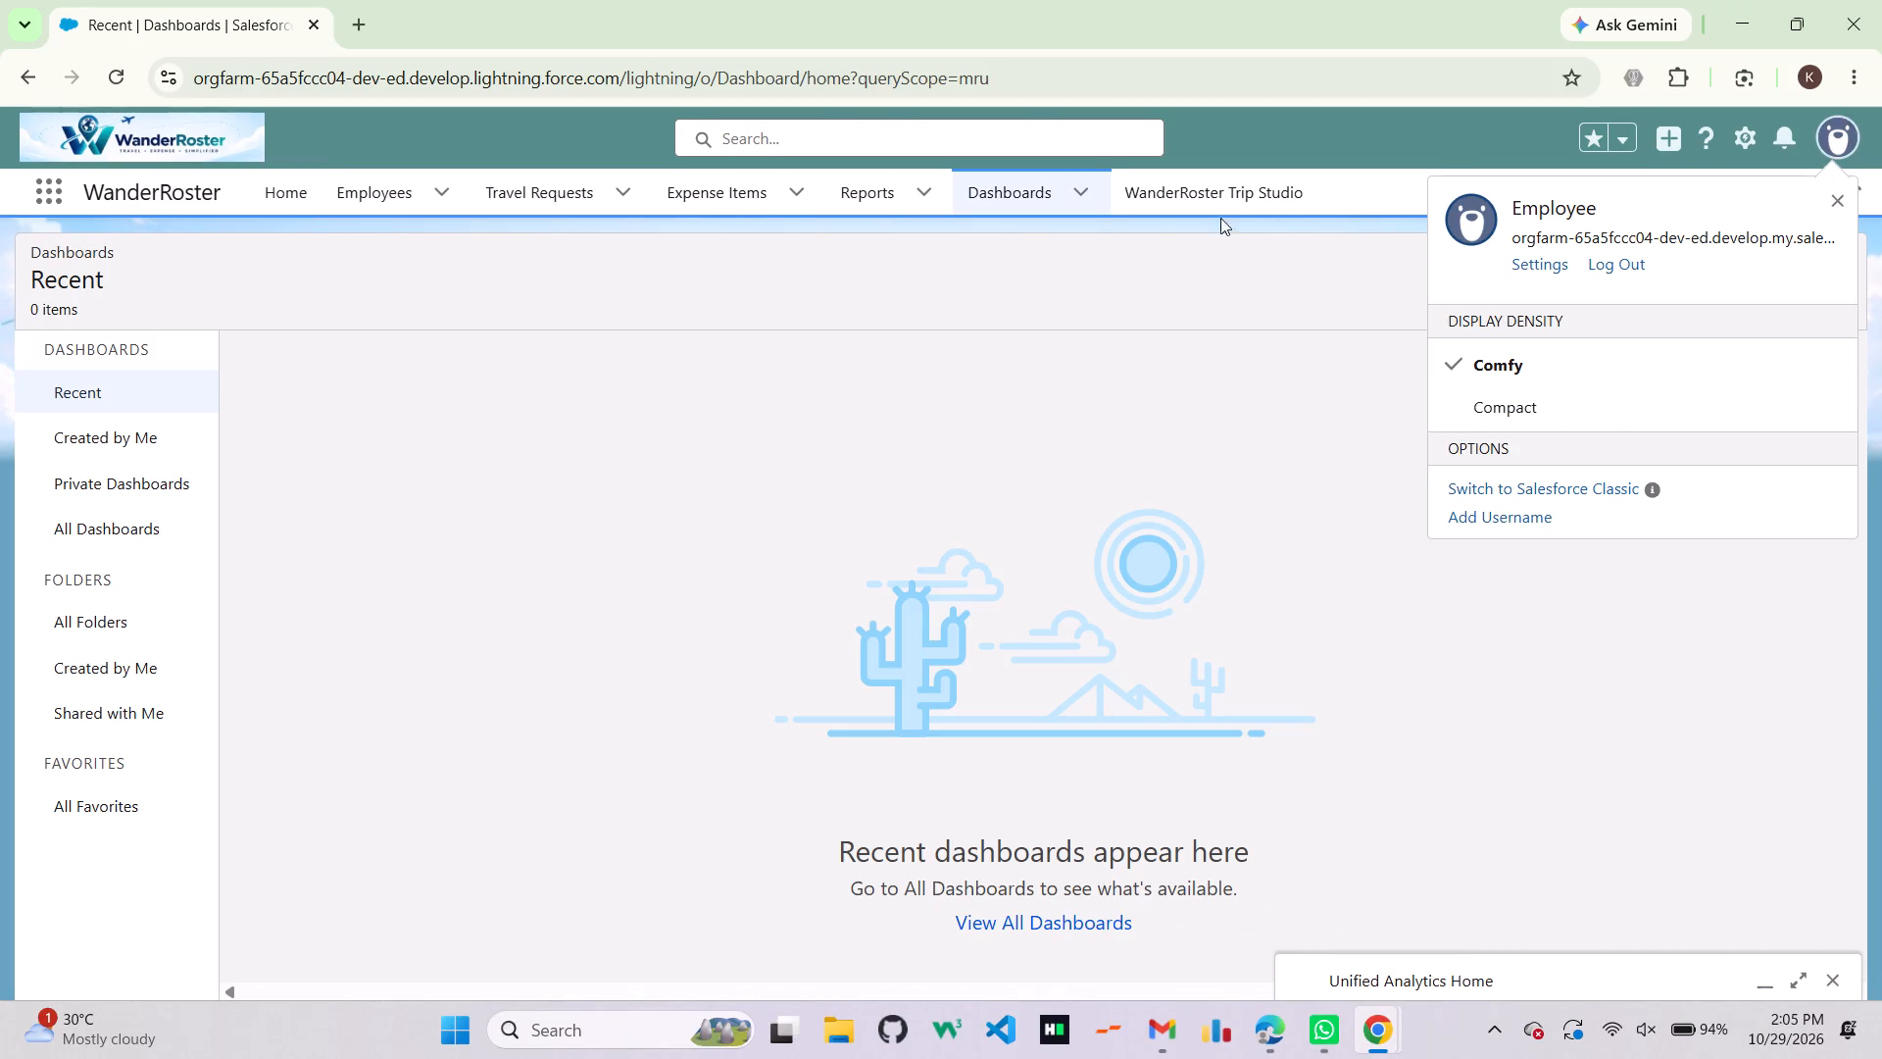
pyautogui.click(882, 382)
# Start a new travel request with Engineering as the department and Dharani as the employee.
pyautogui.click(504, 184)
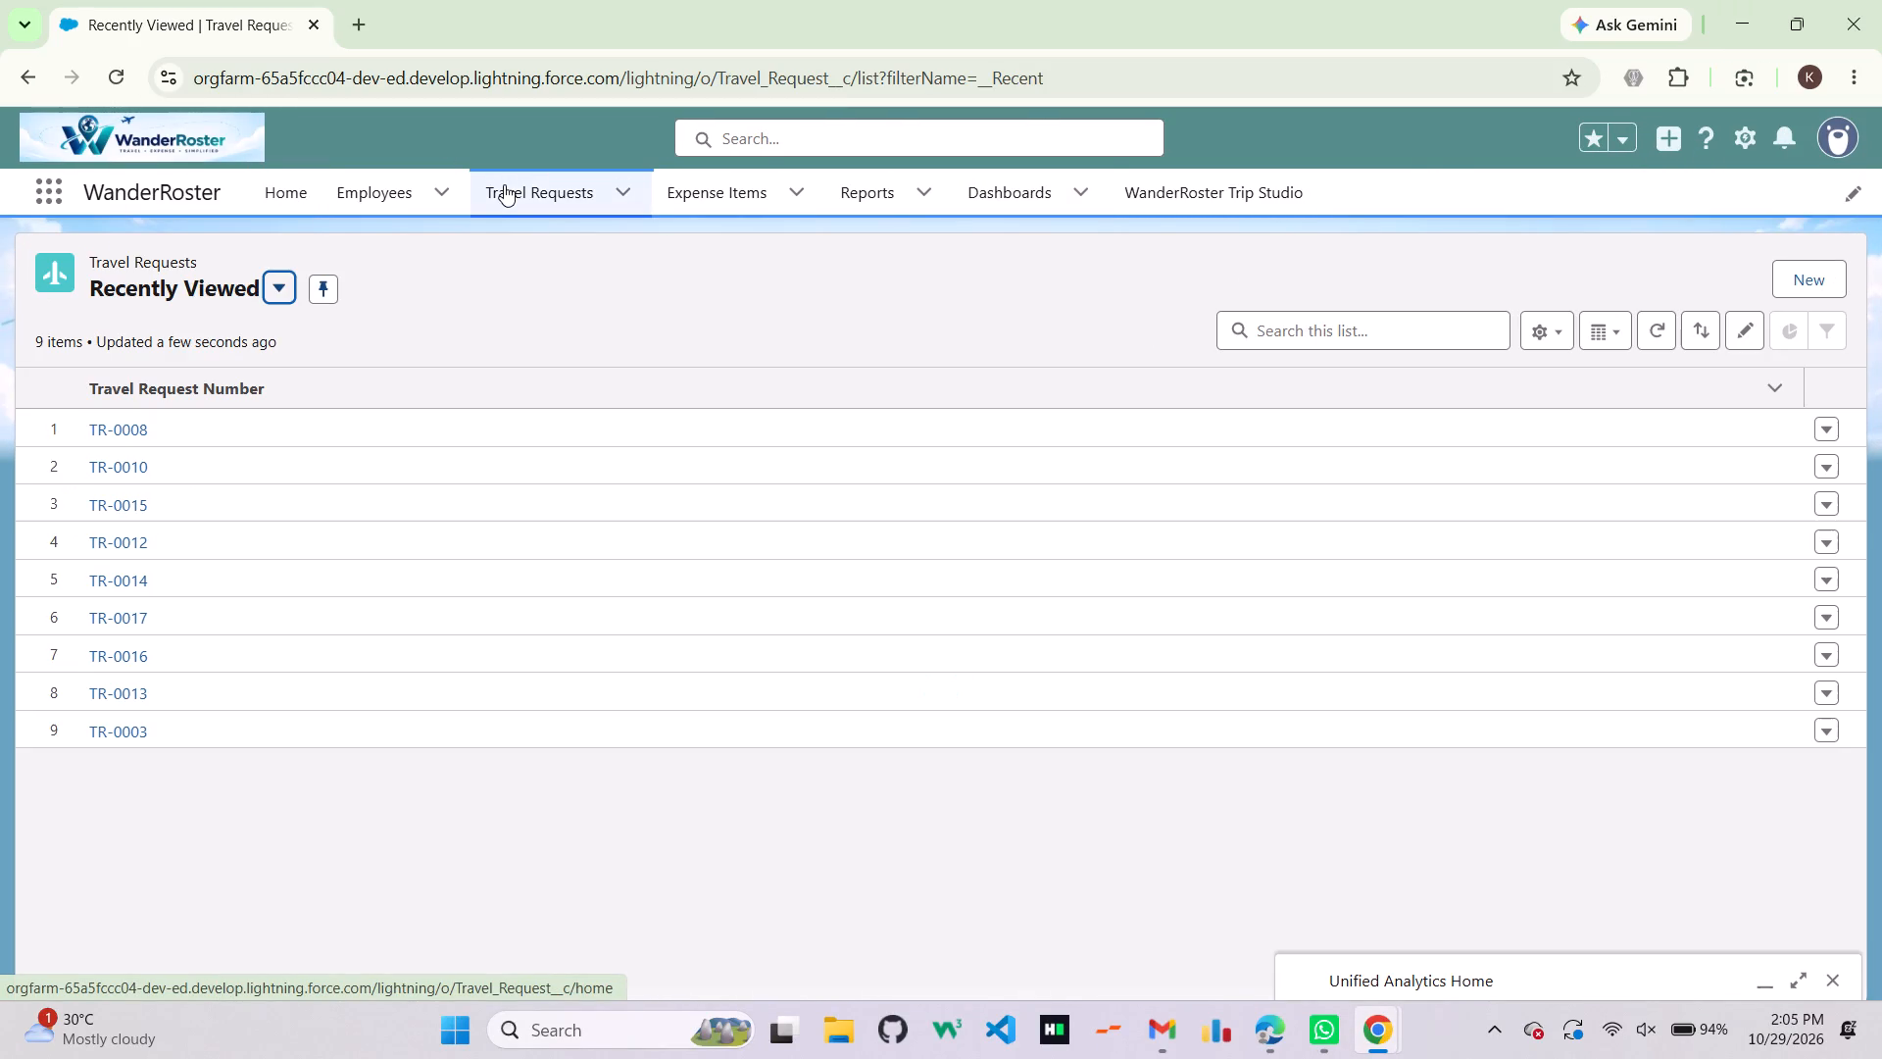
pyautogui.click(1840, 269)
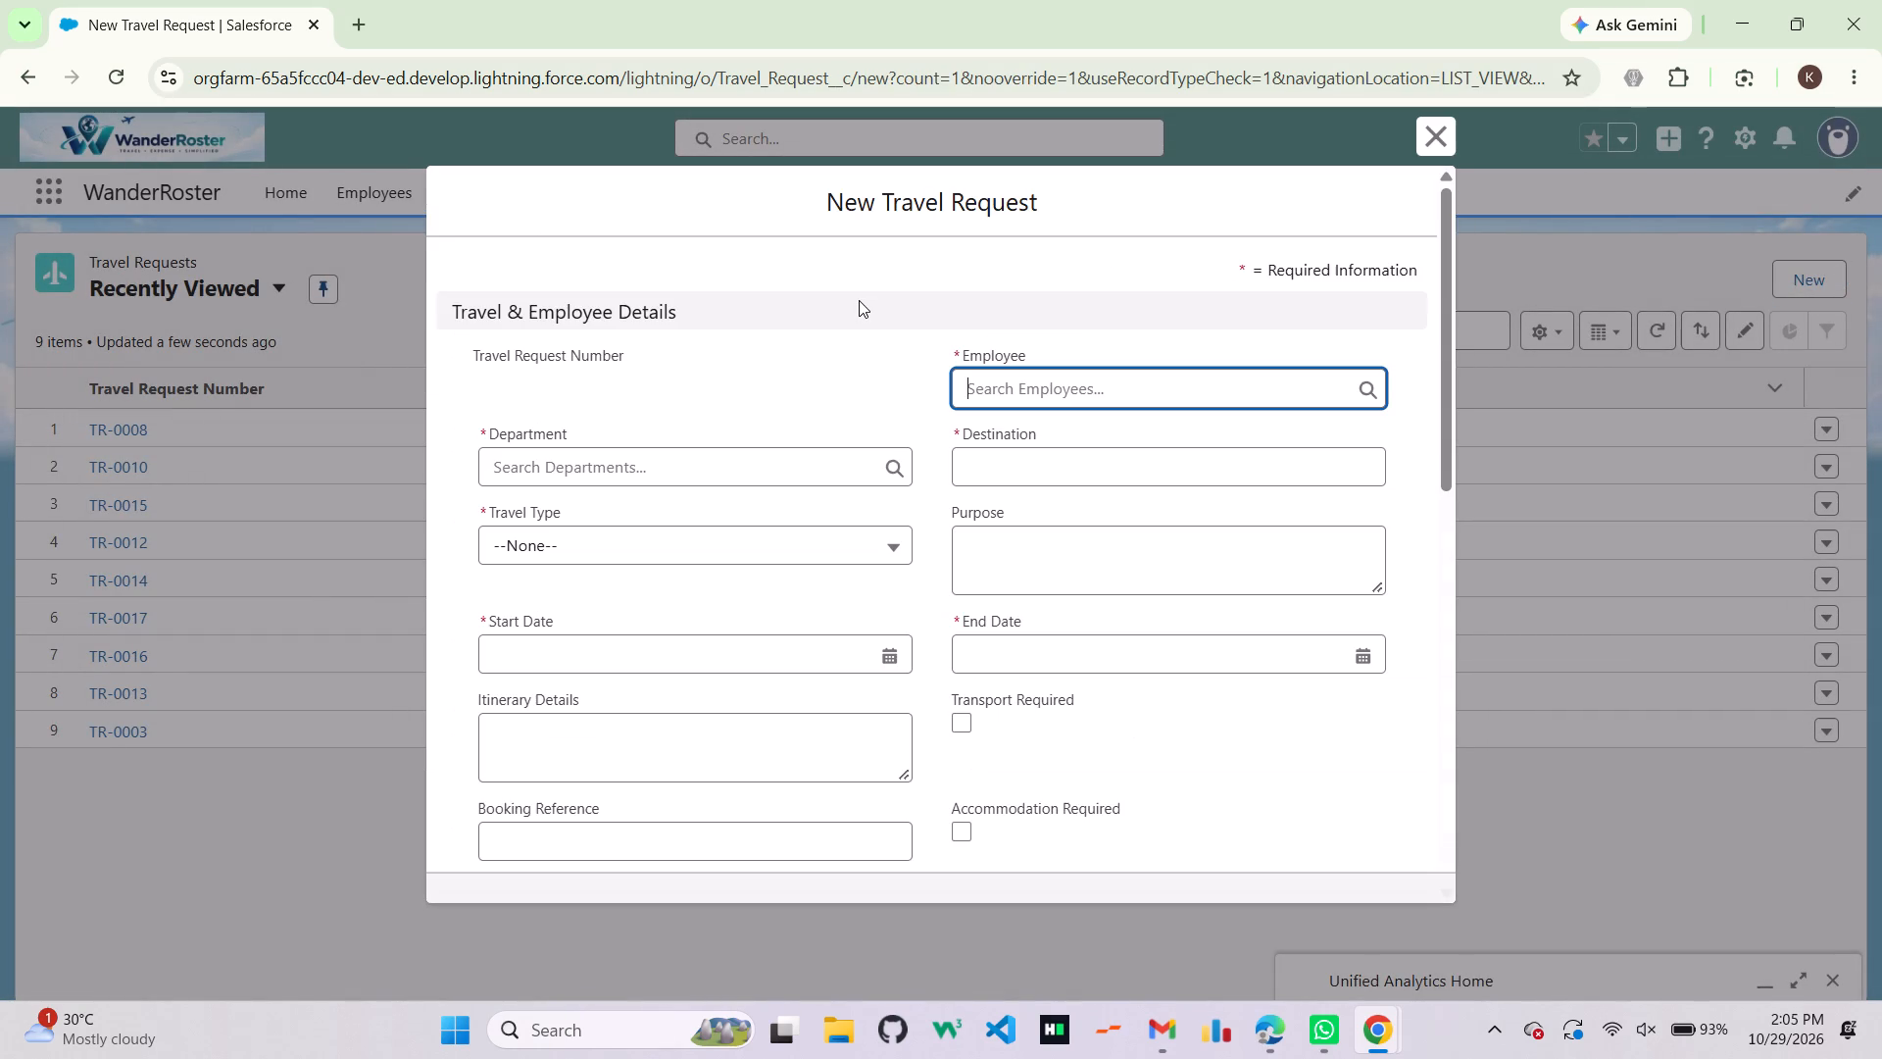
pyautogui.click(707, 472)
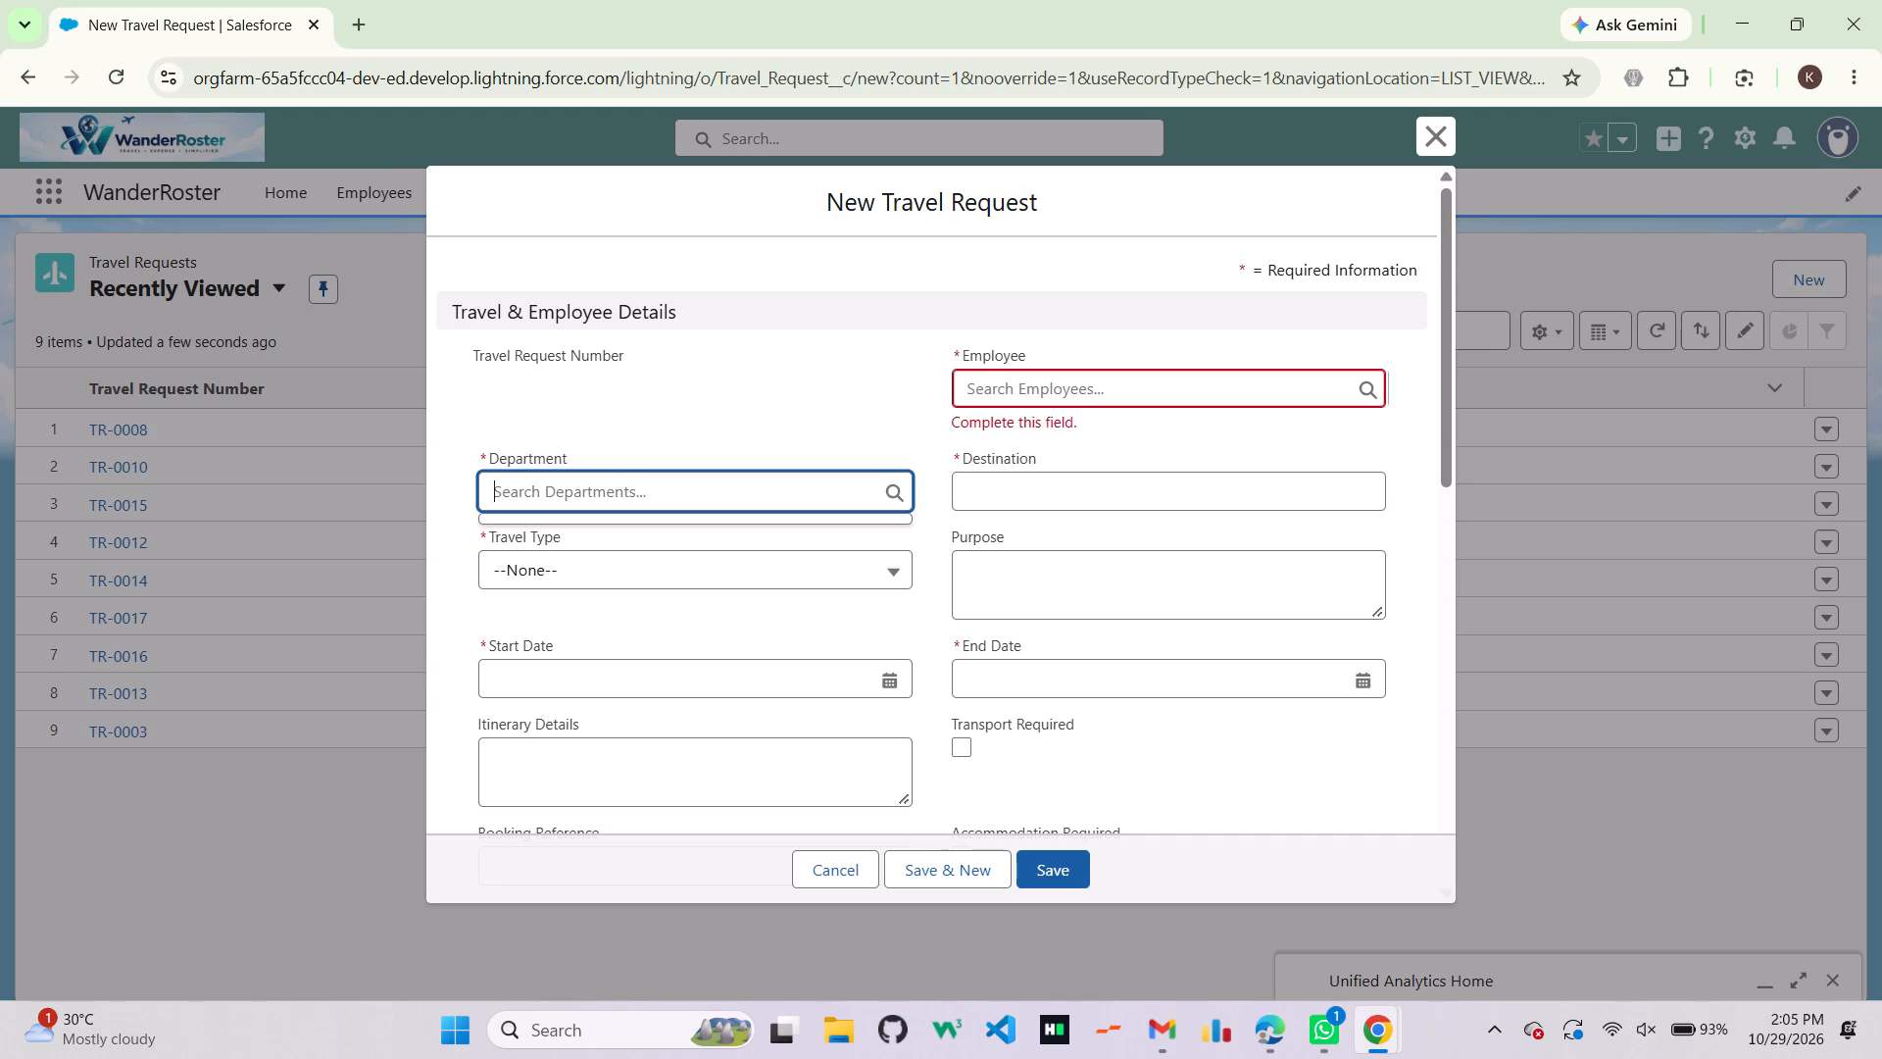
pyautogui.press('e')
pyautogui.write('ng')
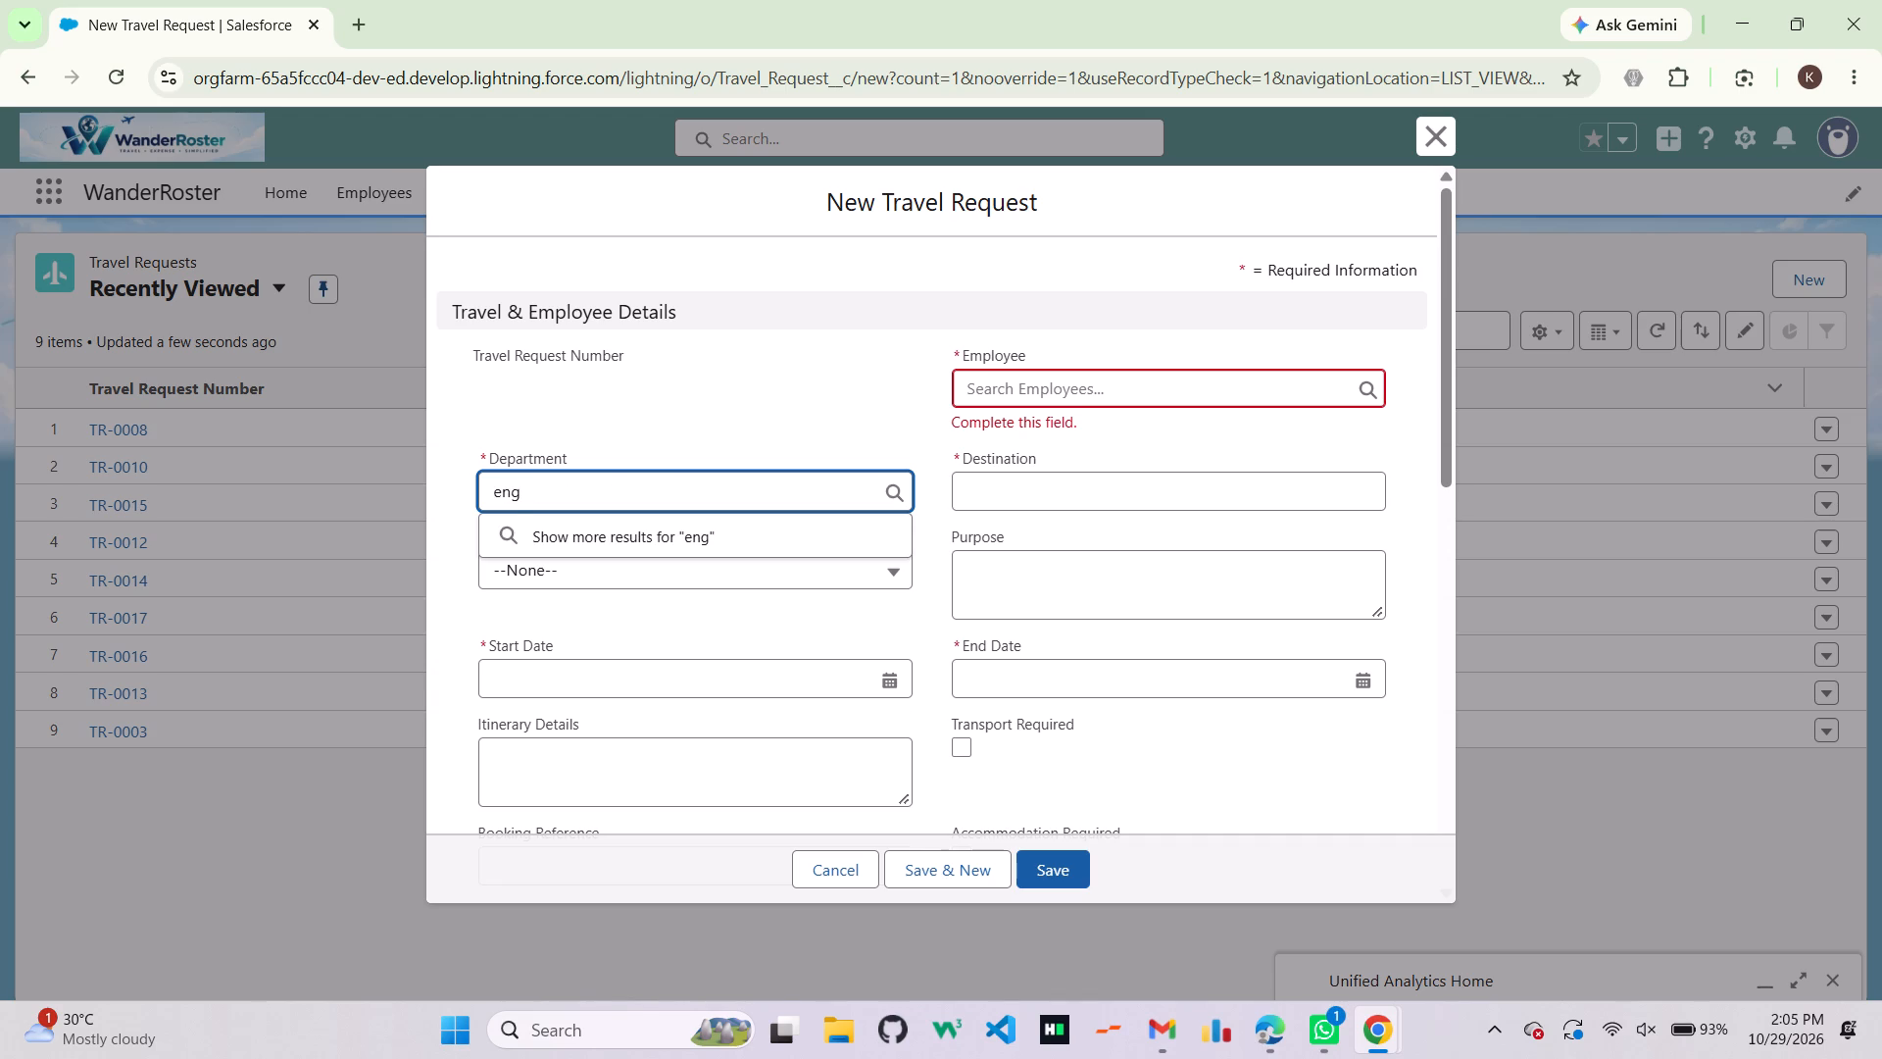
pyautogui.click(682, 602)
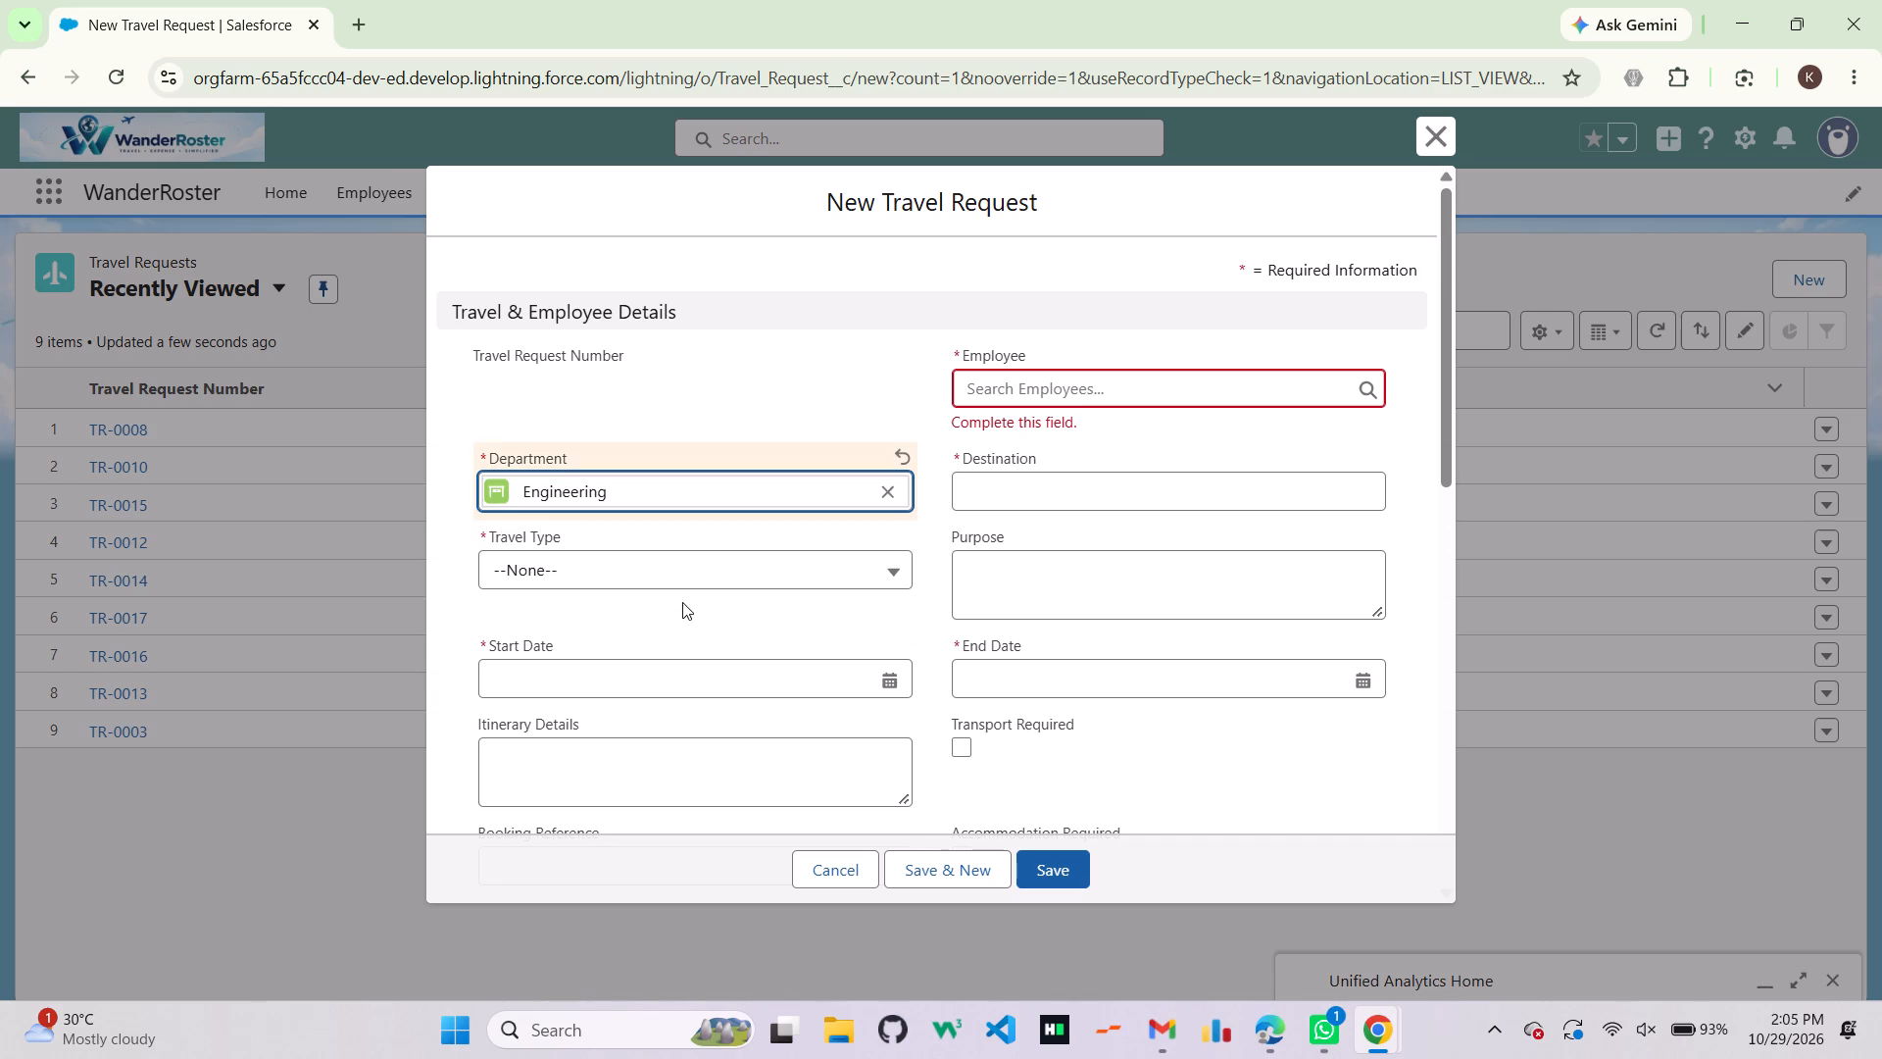
pyautogui.click(1037, 406)
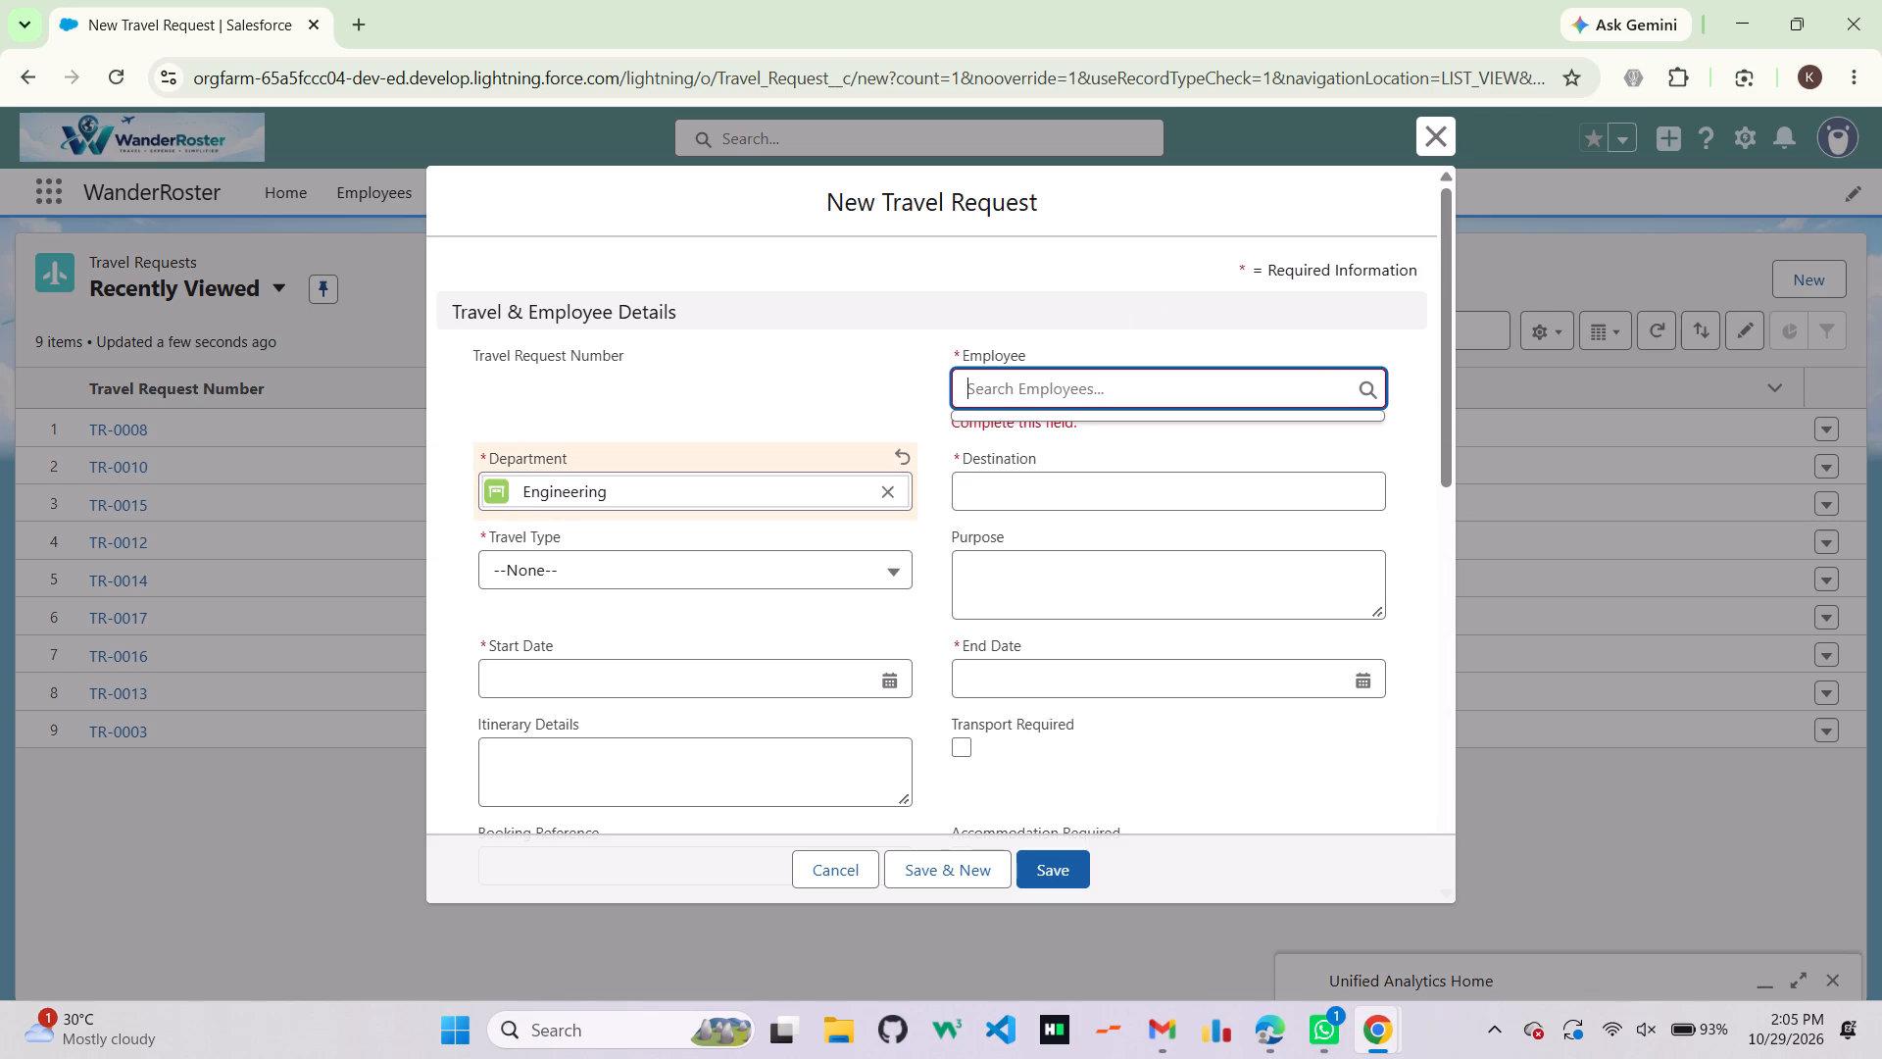
pyautogui.click(1037, 406)
pyautogui.write('dha')
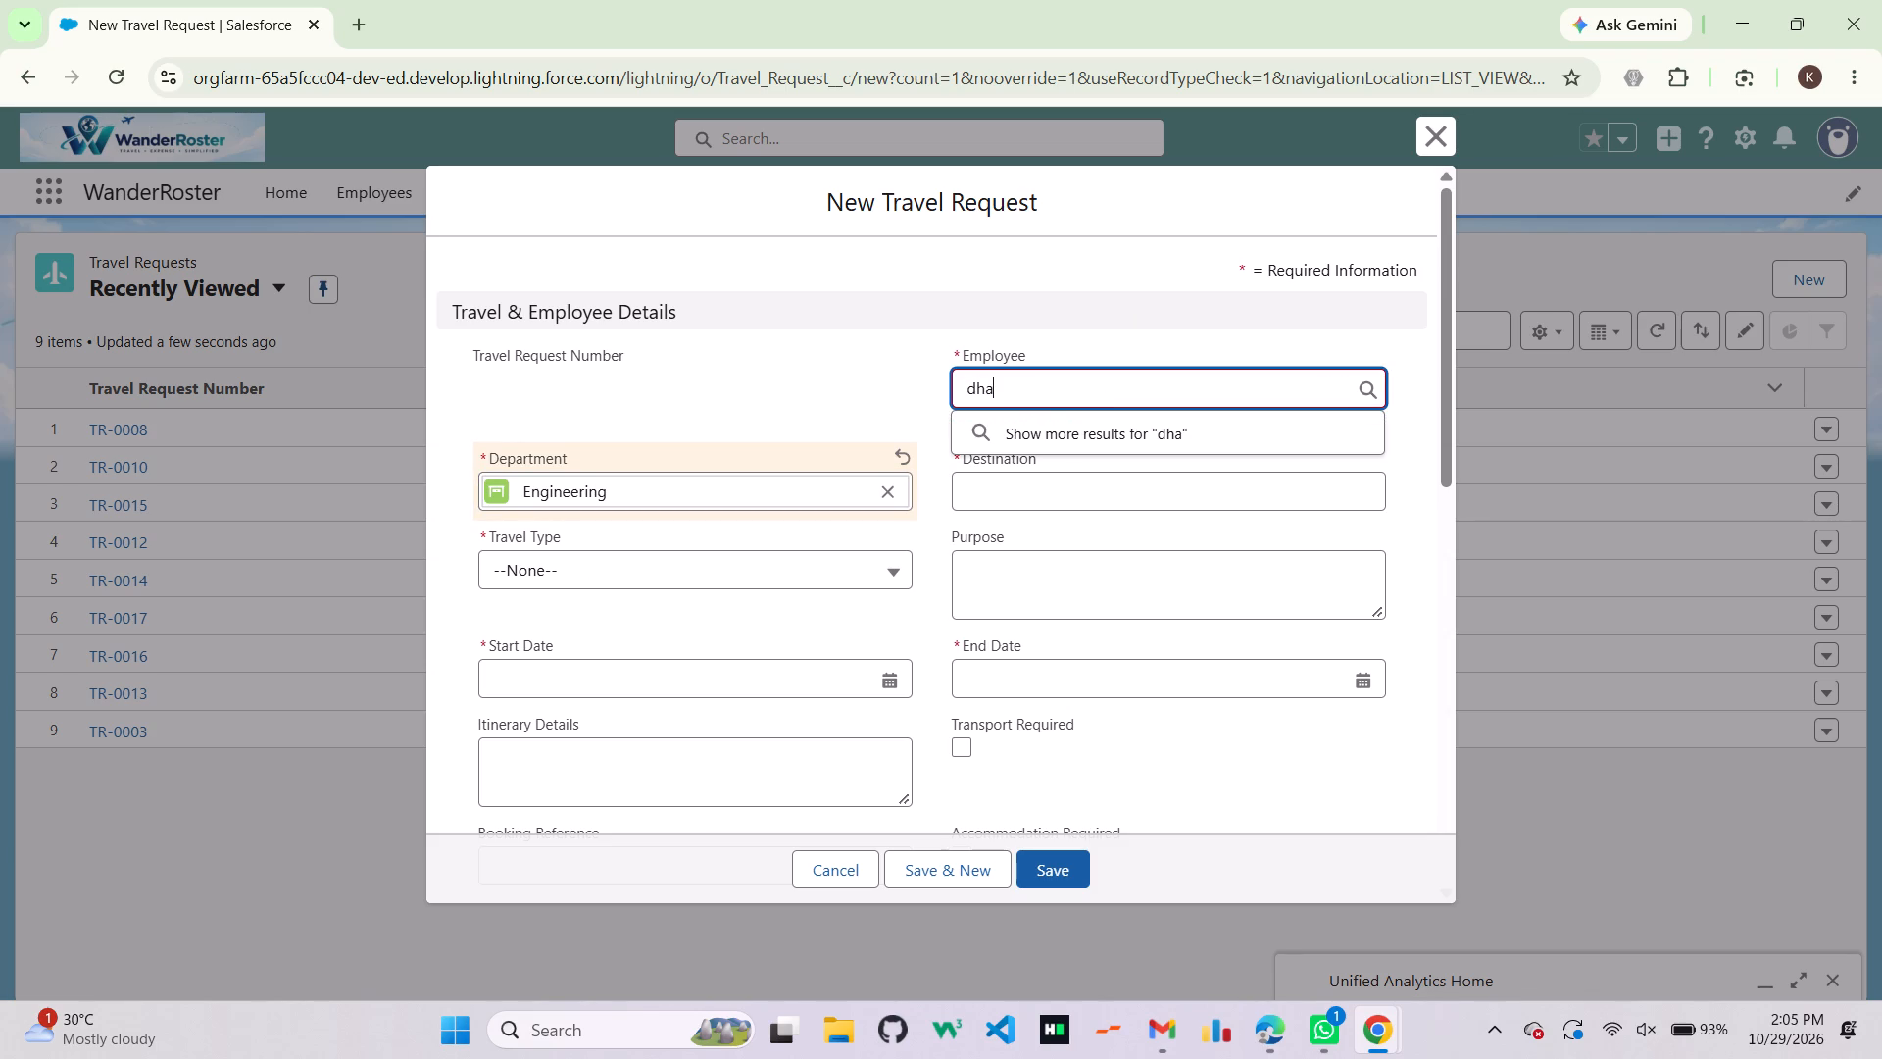
pyautogui.click(1086, 511)
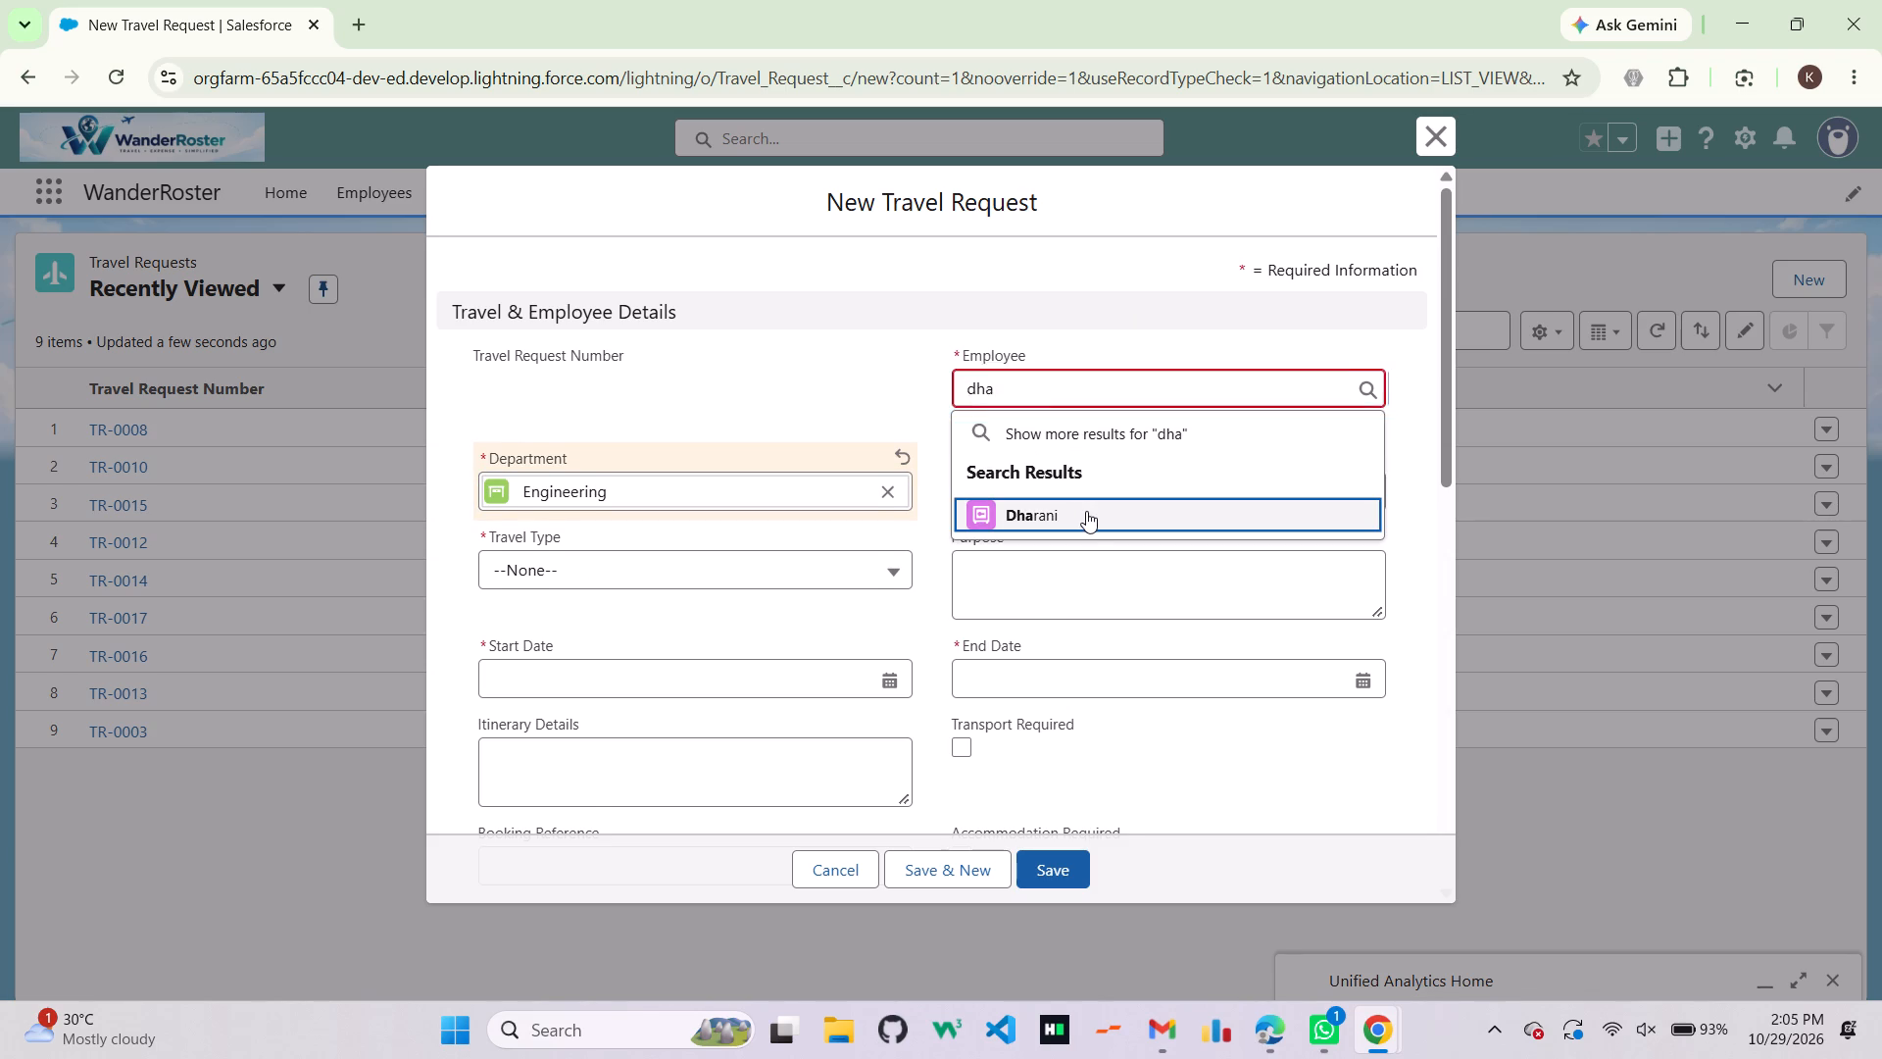
# Set the travel type to International and enter Antartica as the destination.
pyautogui.click(746, 548)
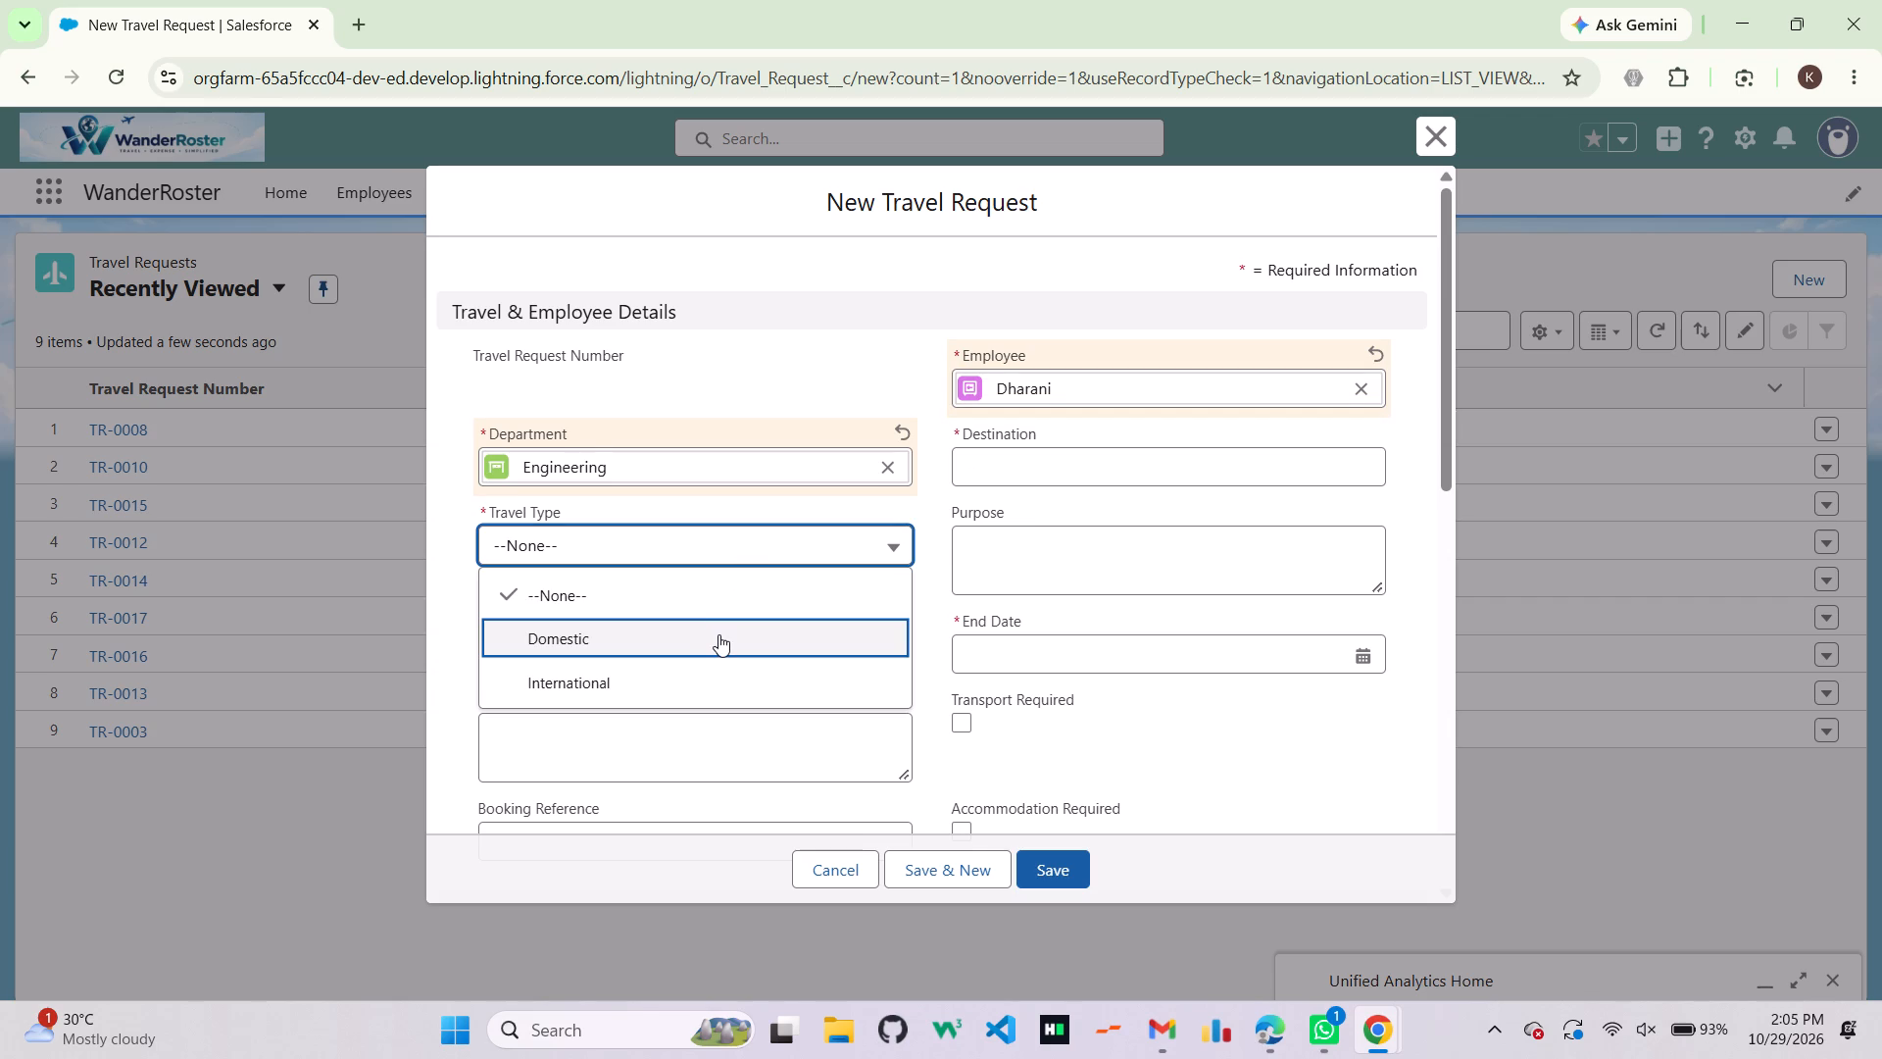
pyautogui.click(718, 634)
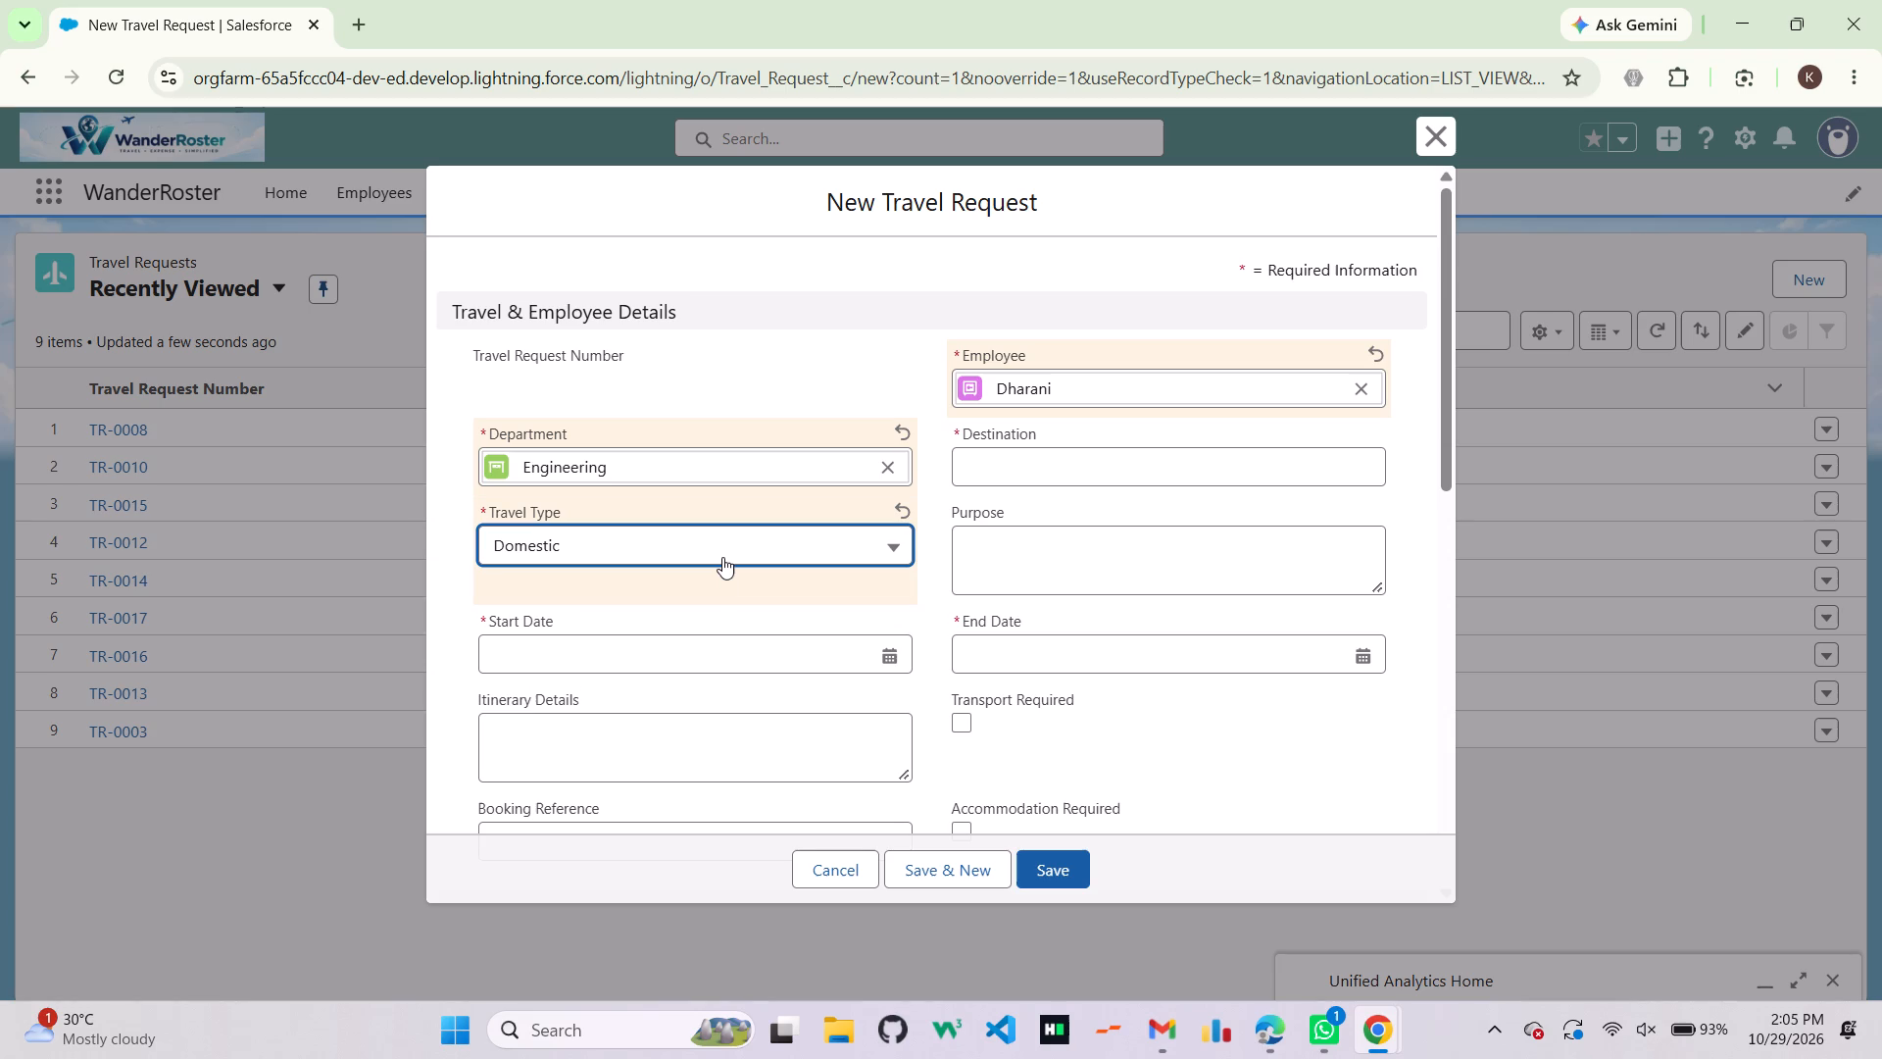
pyautogui.click(722, 557)
pyautogui.click(715, 674)
pyautogui.click(1020, 445)
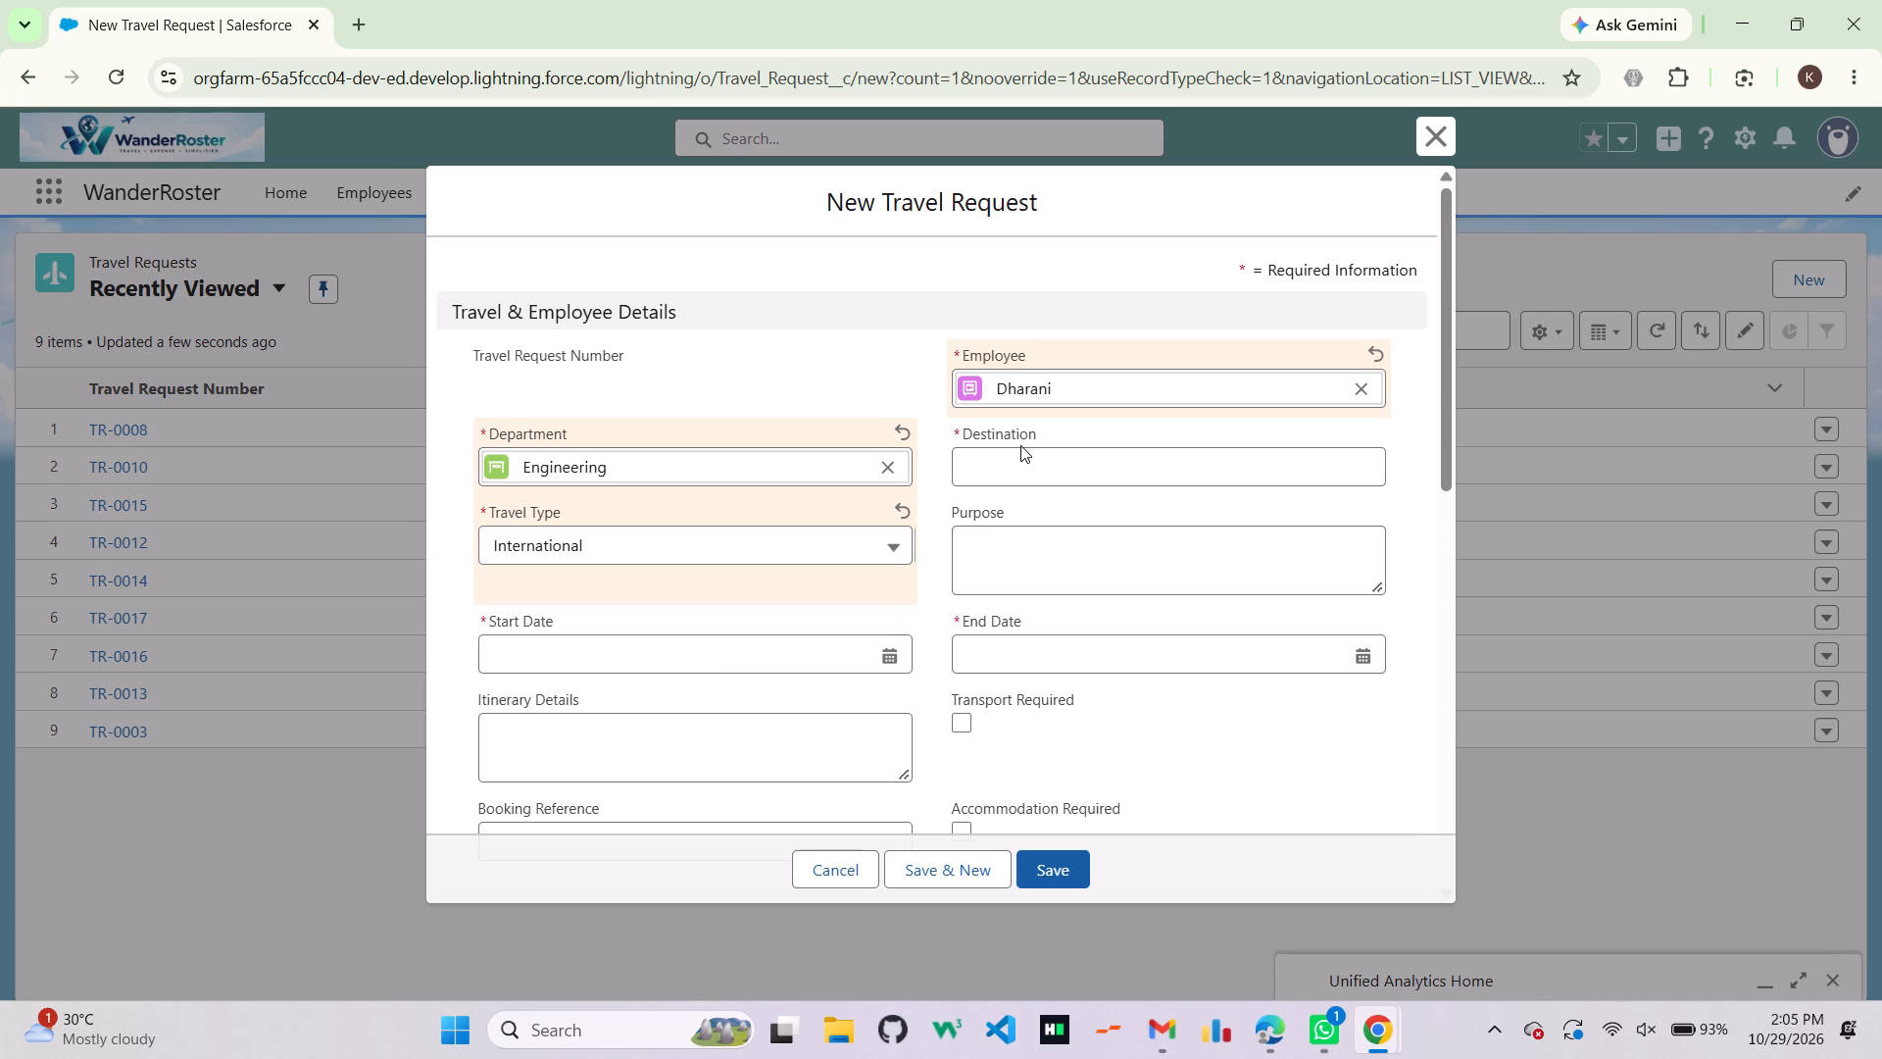
pyautogui.click(1020, 458)
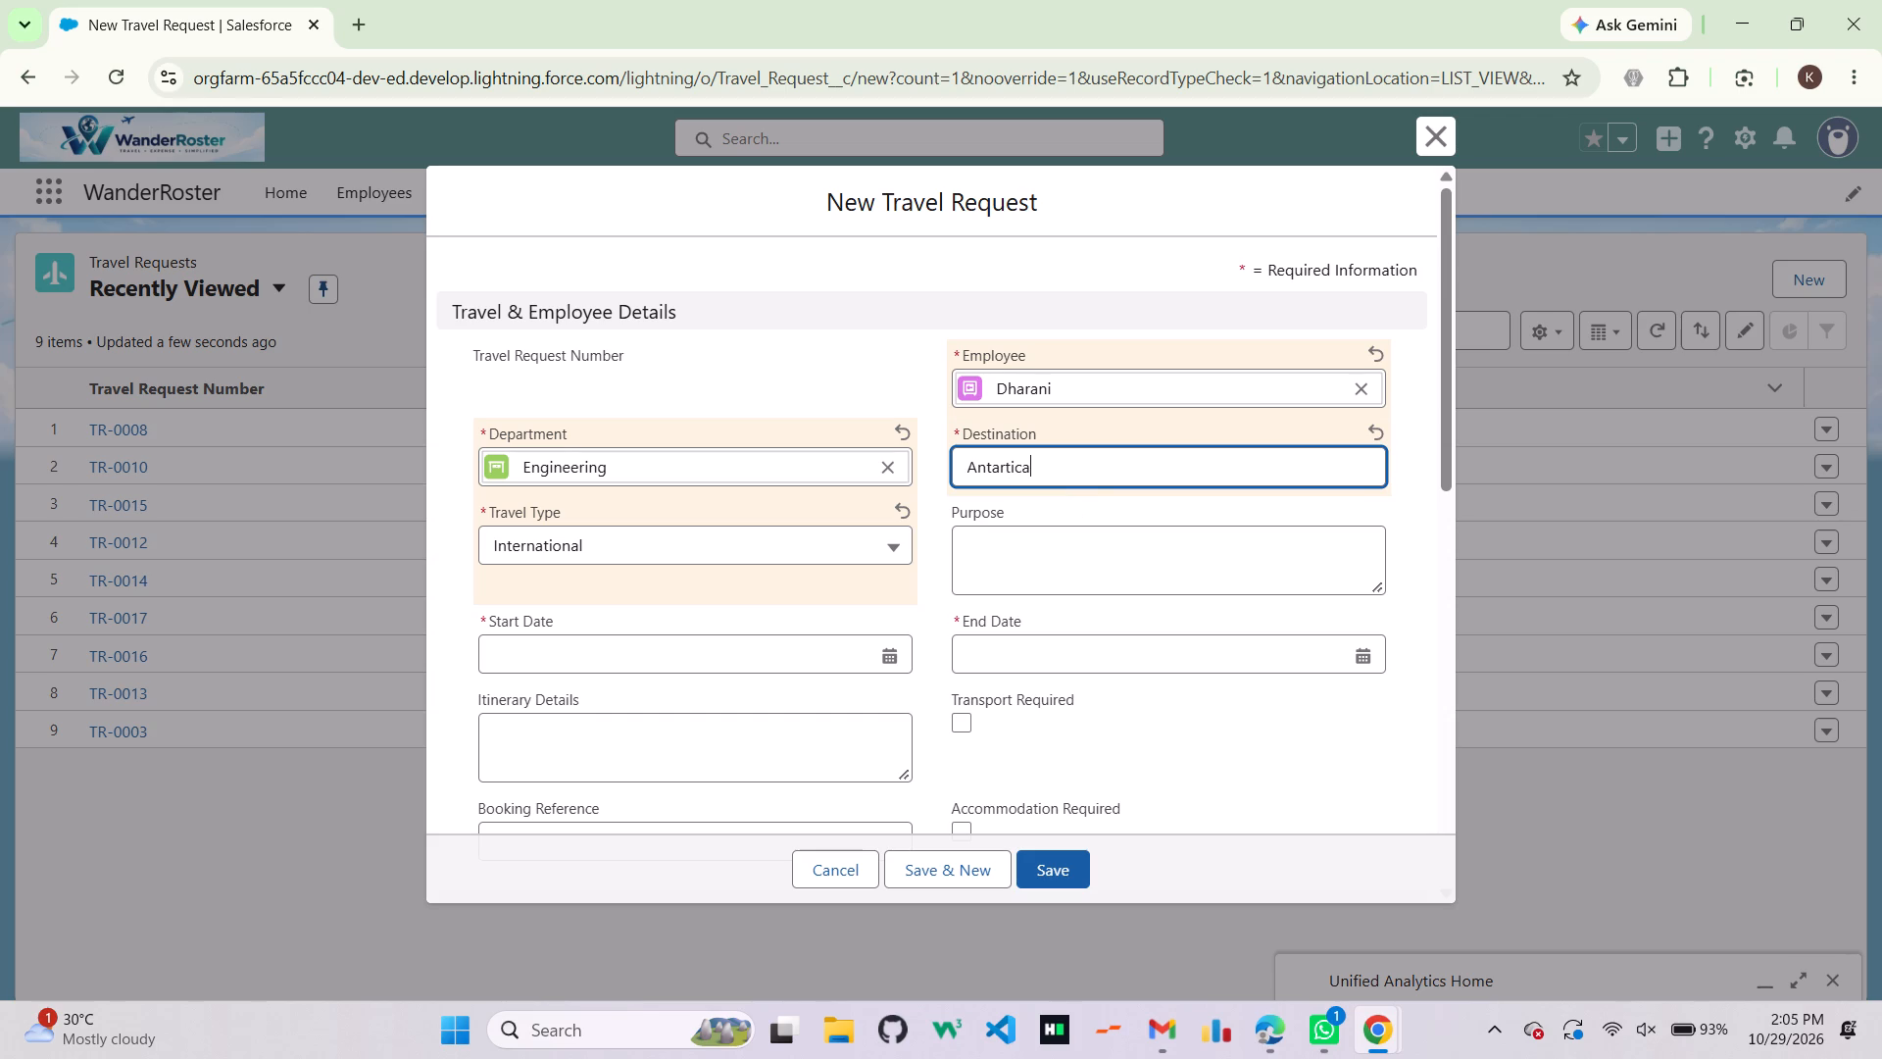
# Set the trip dates from 10/30/2026 to 10/31/2026 and mark both transport and accommodation as required.
pyautogui.scroll(-2, 1030, 568)
pyautogui.click(800, 459)
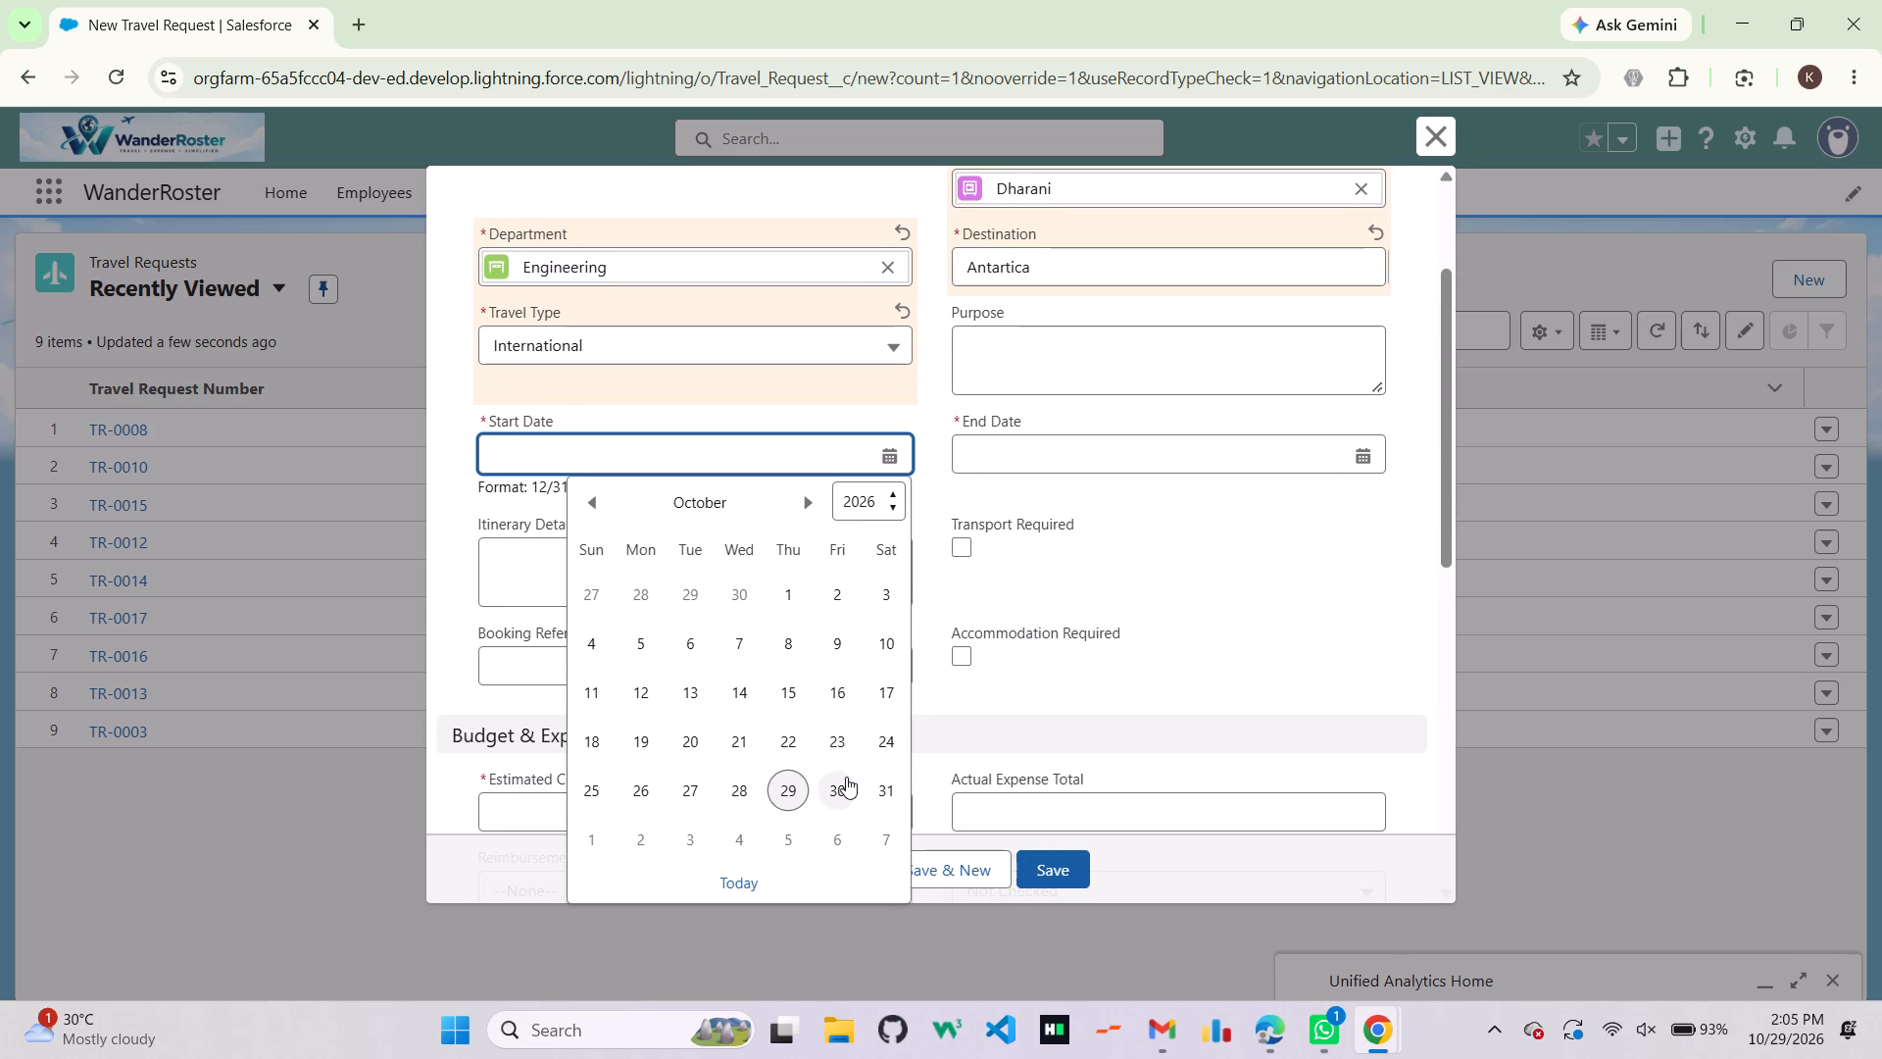
pyautogui.click(846, 777)
pyautogui.click(1073, 451)
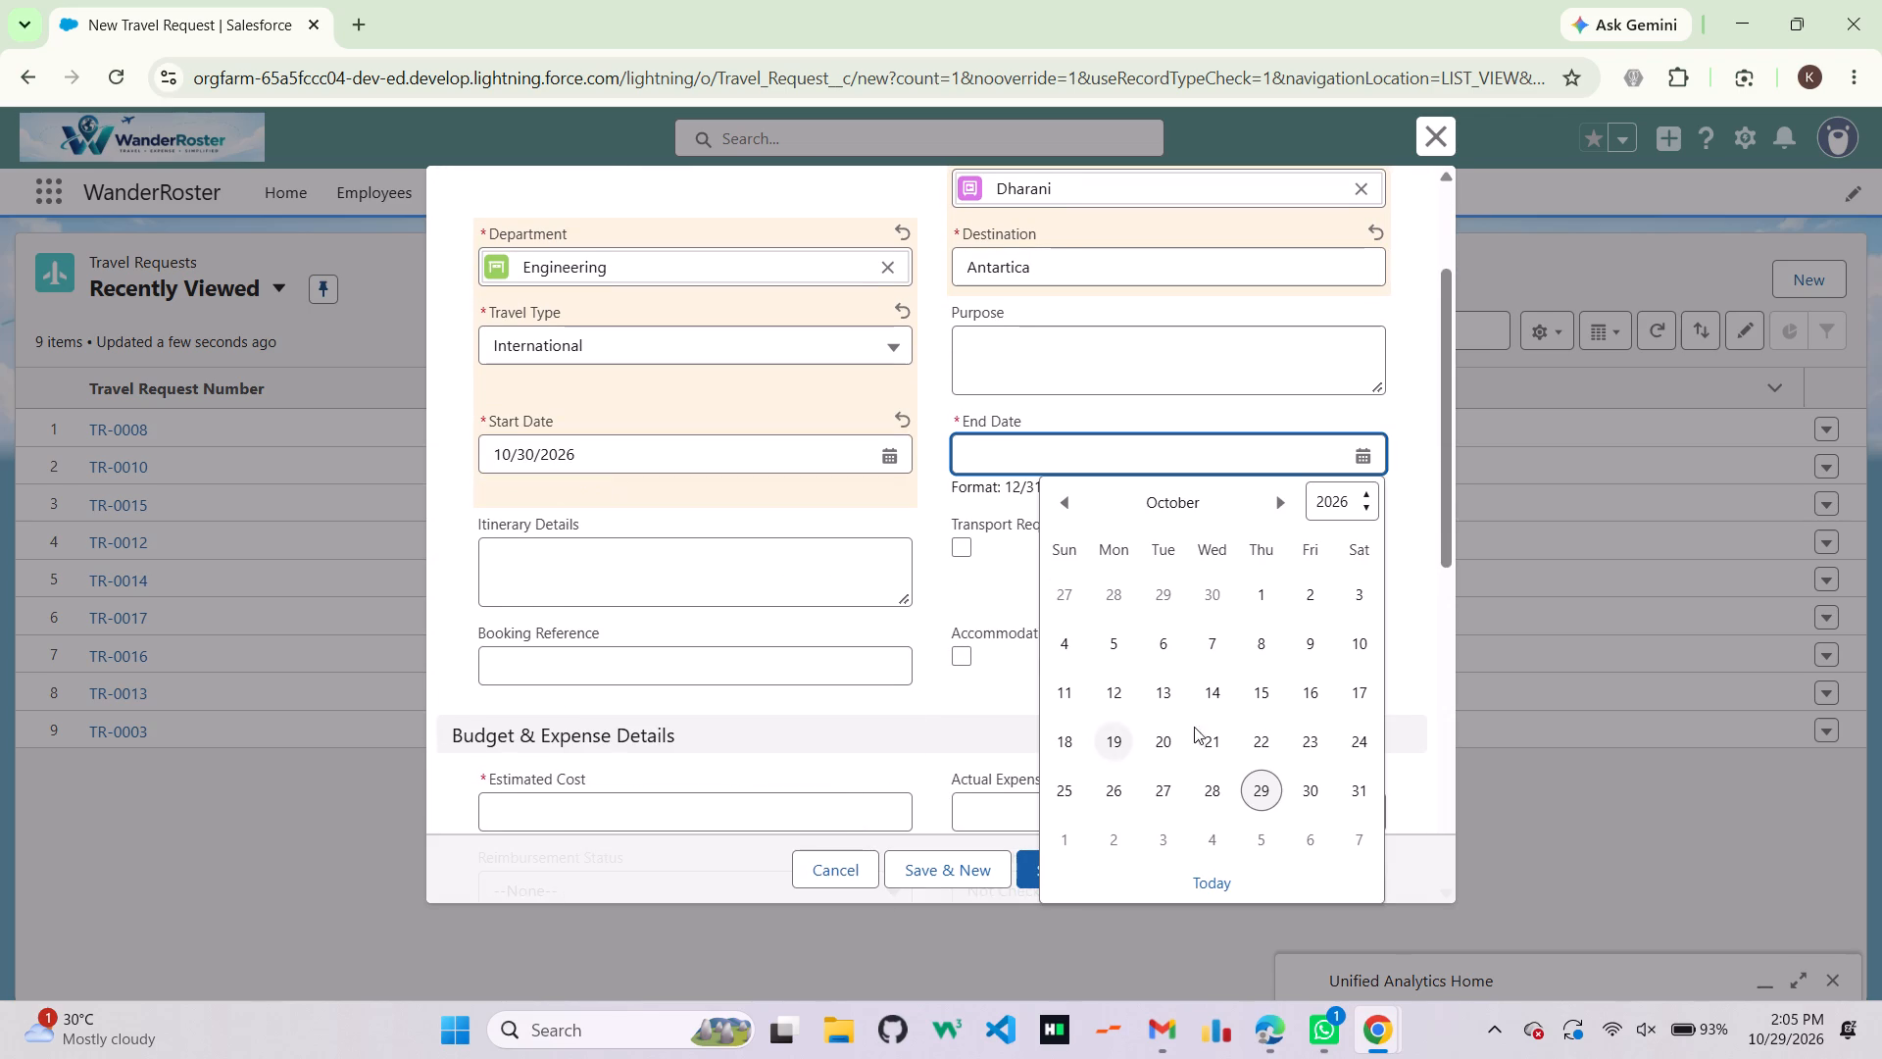
pyautogui.click(1357, 782)
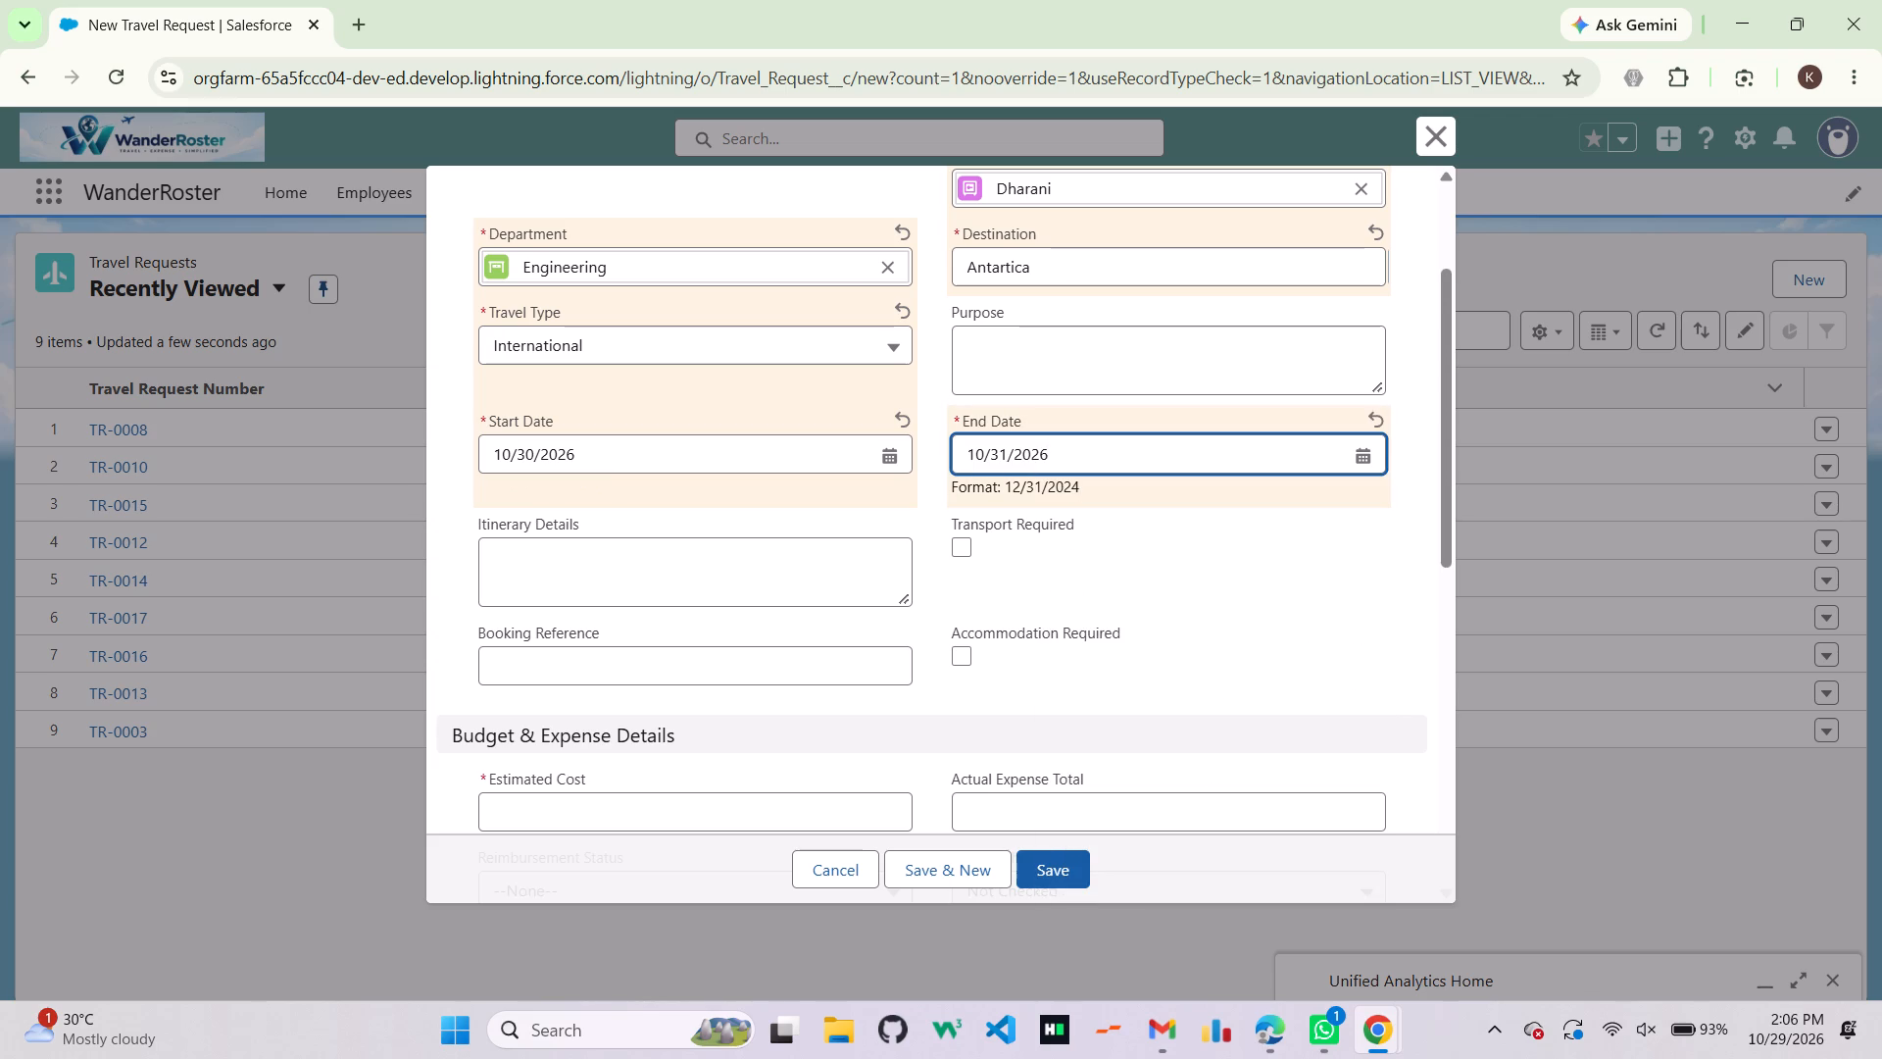
pyautogui.click(959, 548)
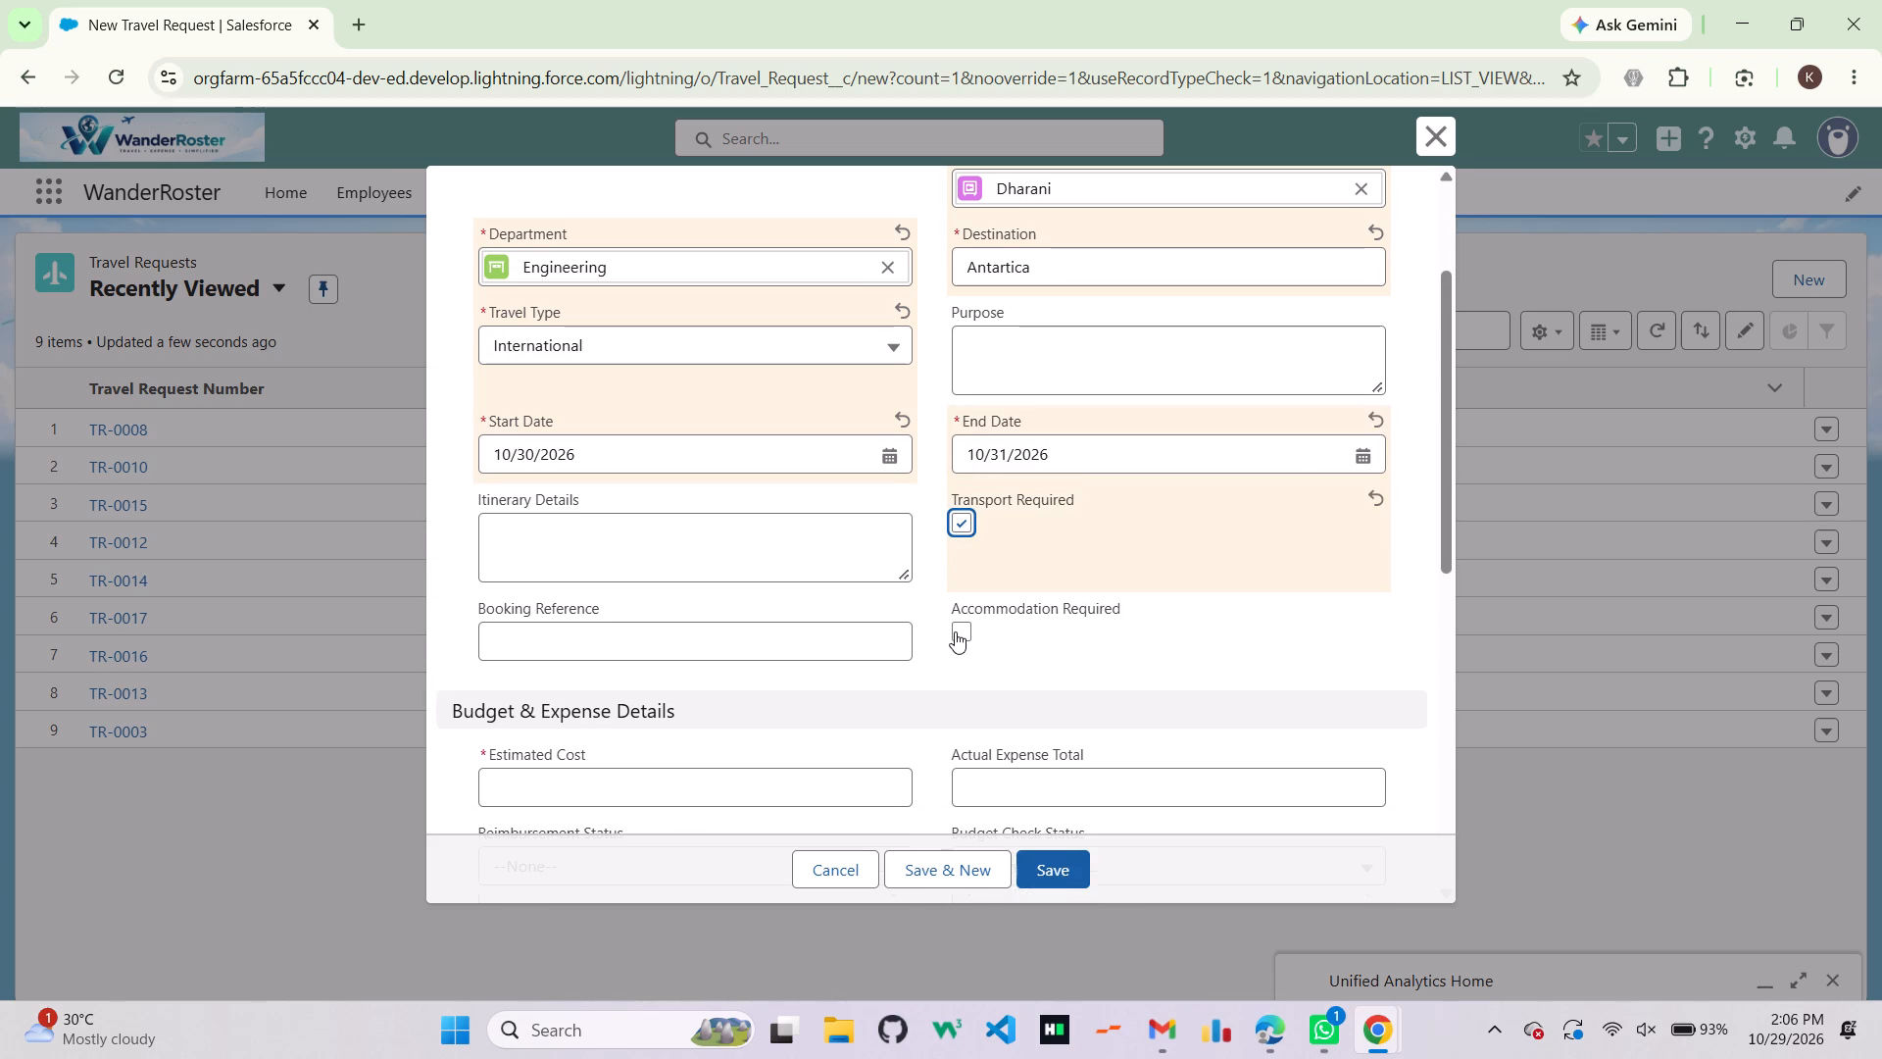
pyautogui.click(955, 631)
# Enter 10000 as the estimated cost in the Budget & Expense Details.
pyautogui.scroll(-3, 955, 630)
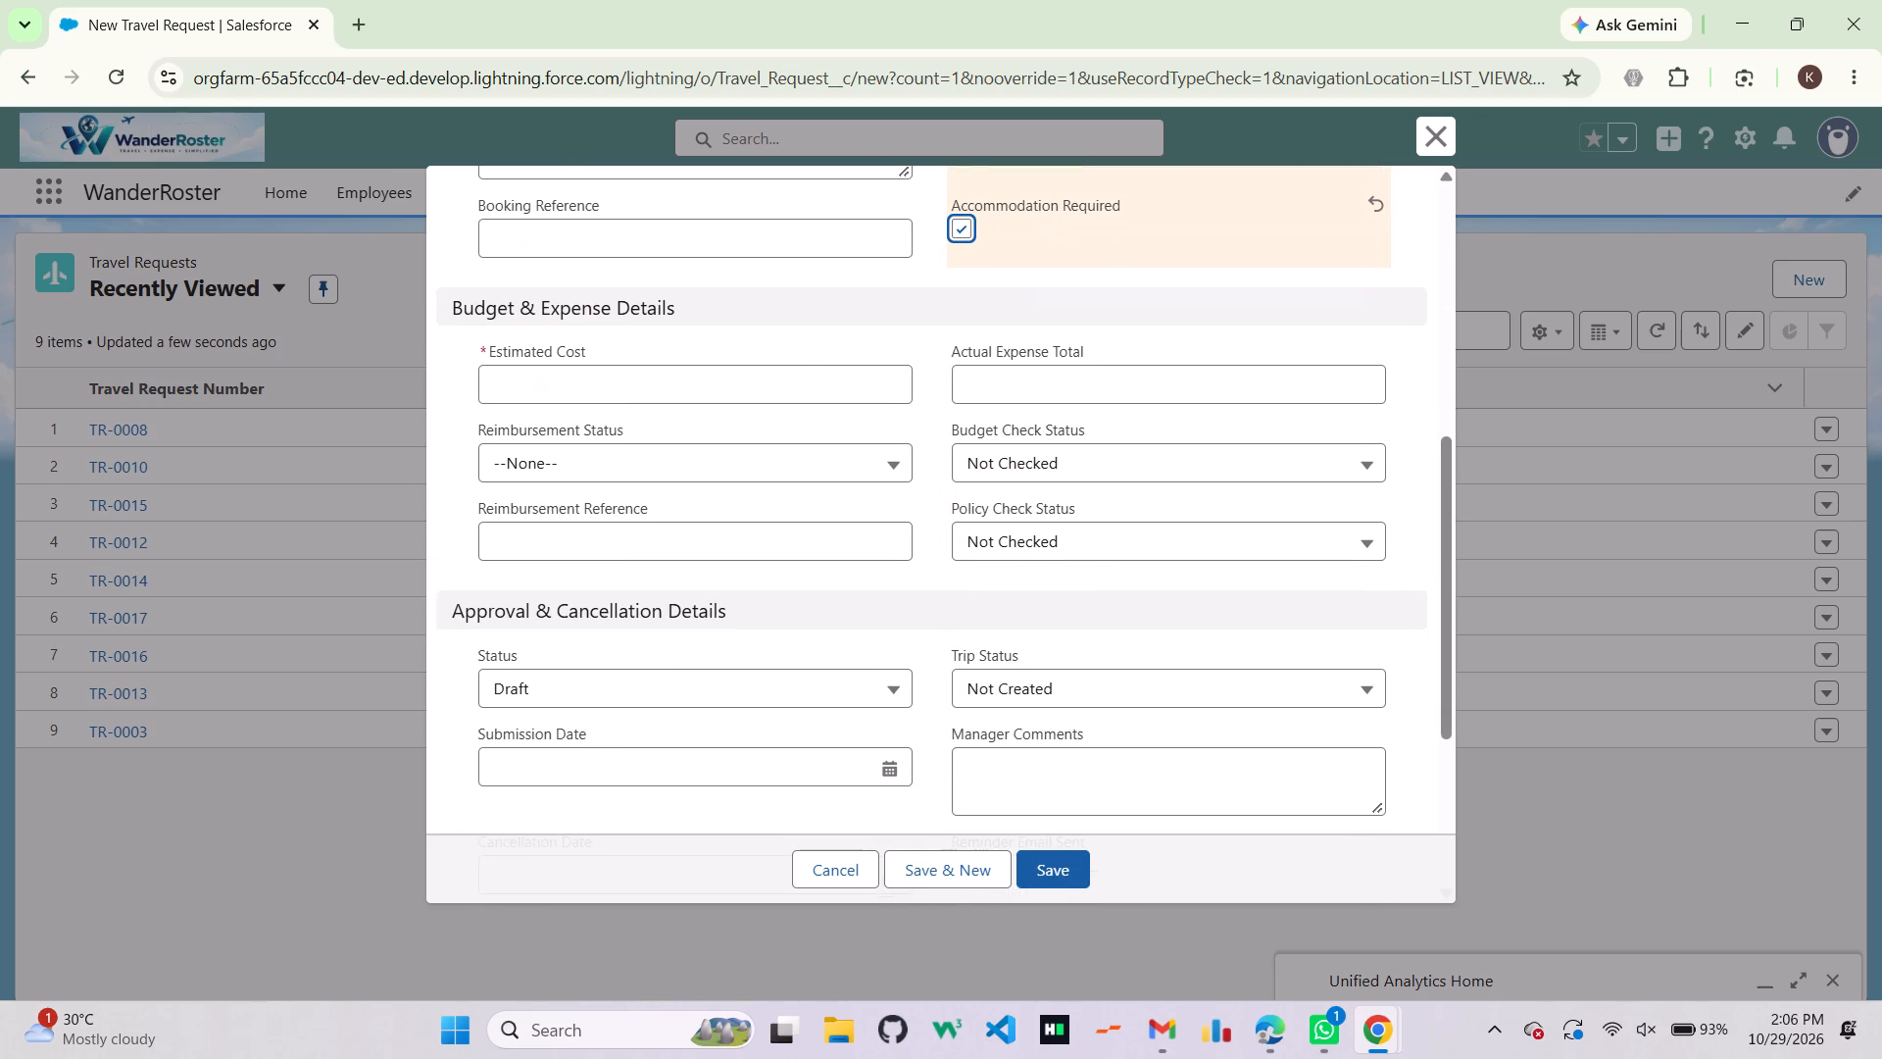
pyautogui.click(791, 397)
pyautogui.write('10000')
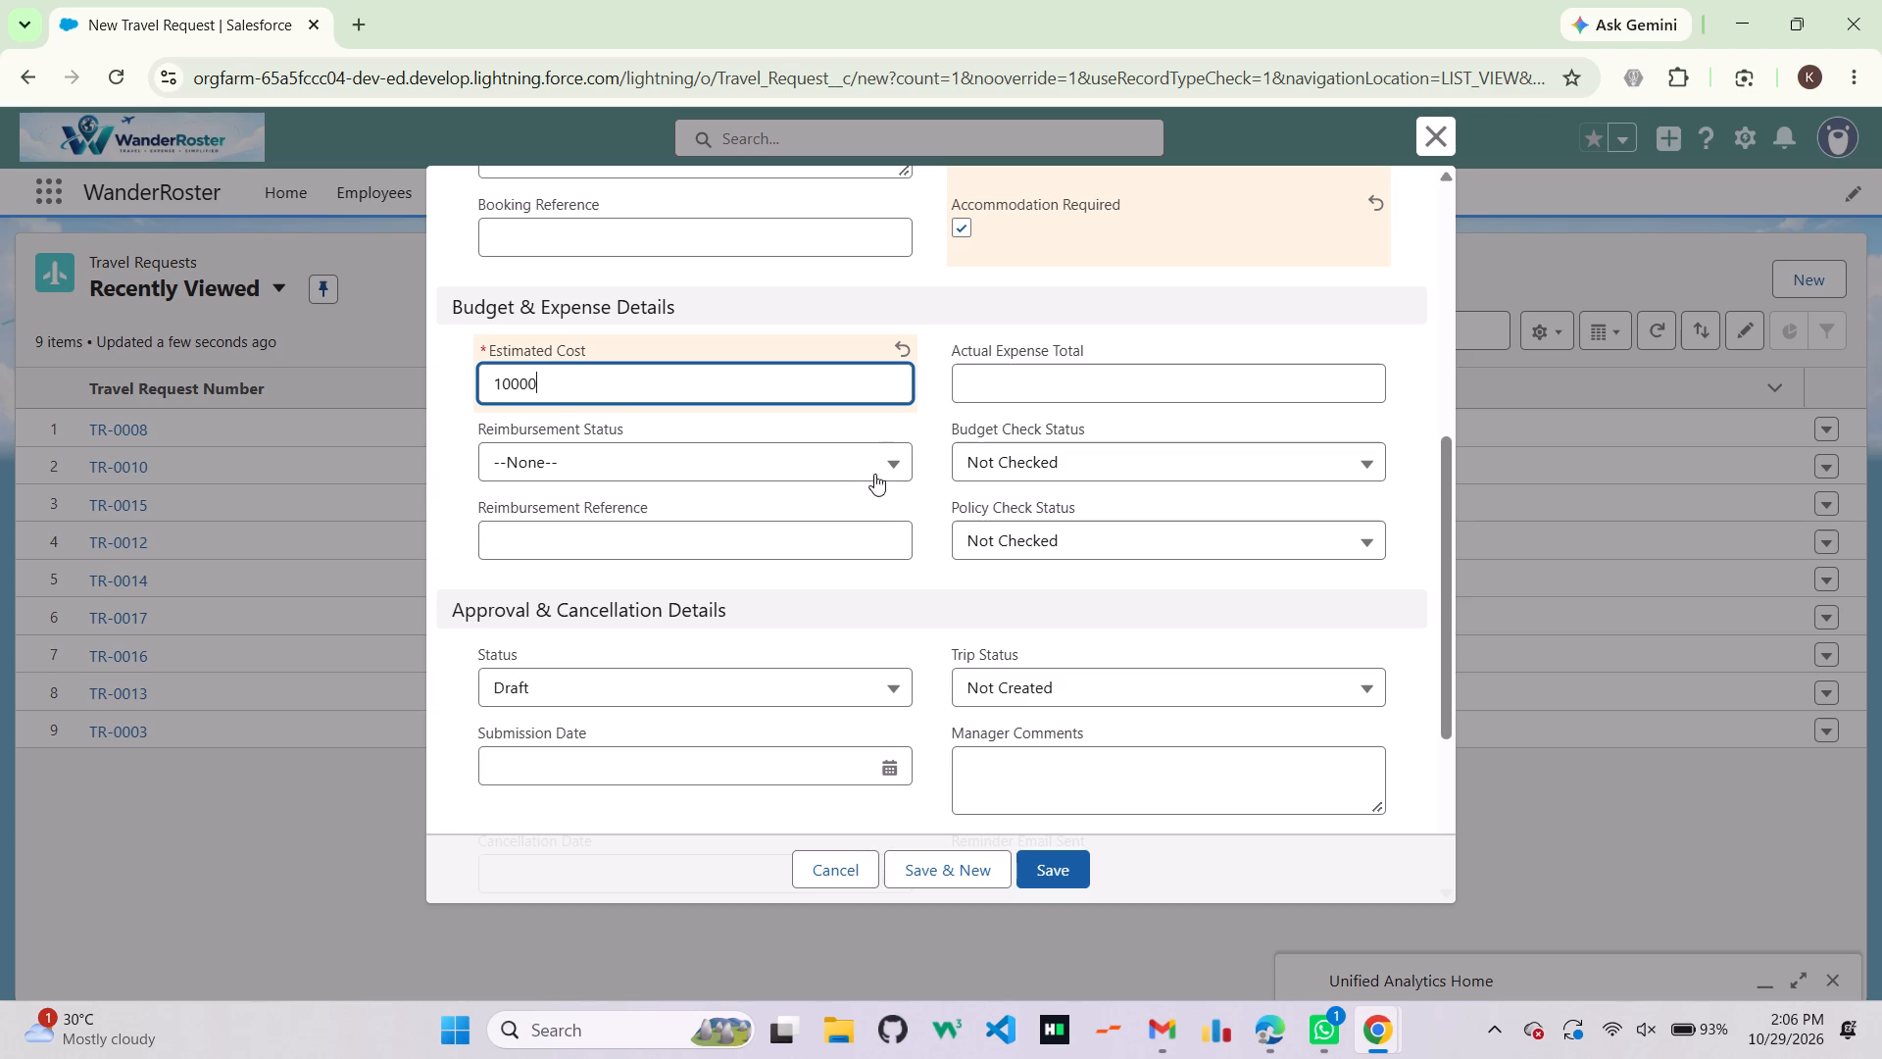
# Set Status to Submitted and Trip Status to Planned, and save the travel request.
pyautogui.scroll(-2, 725, 607)
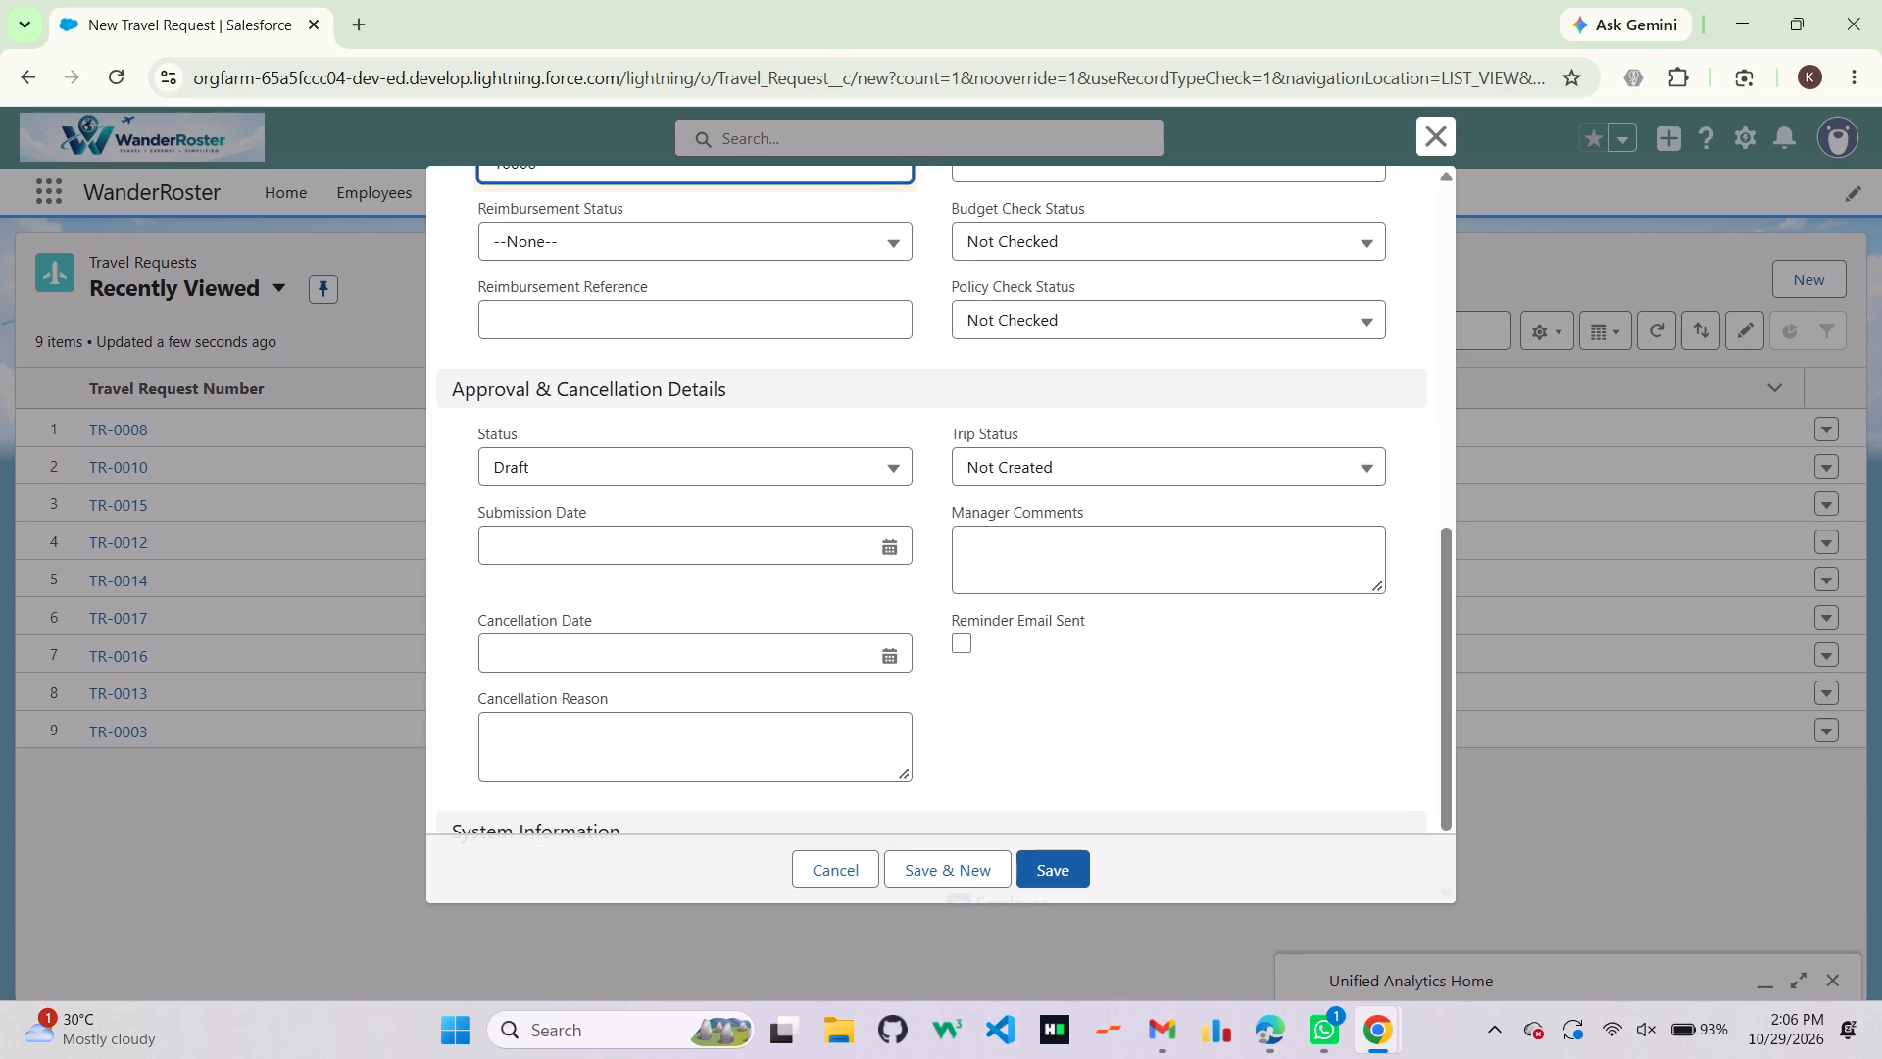
pyautogui.scroll(-8, 720, 625)
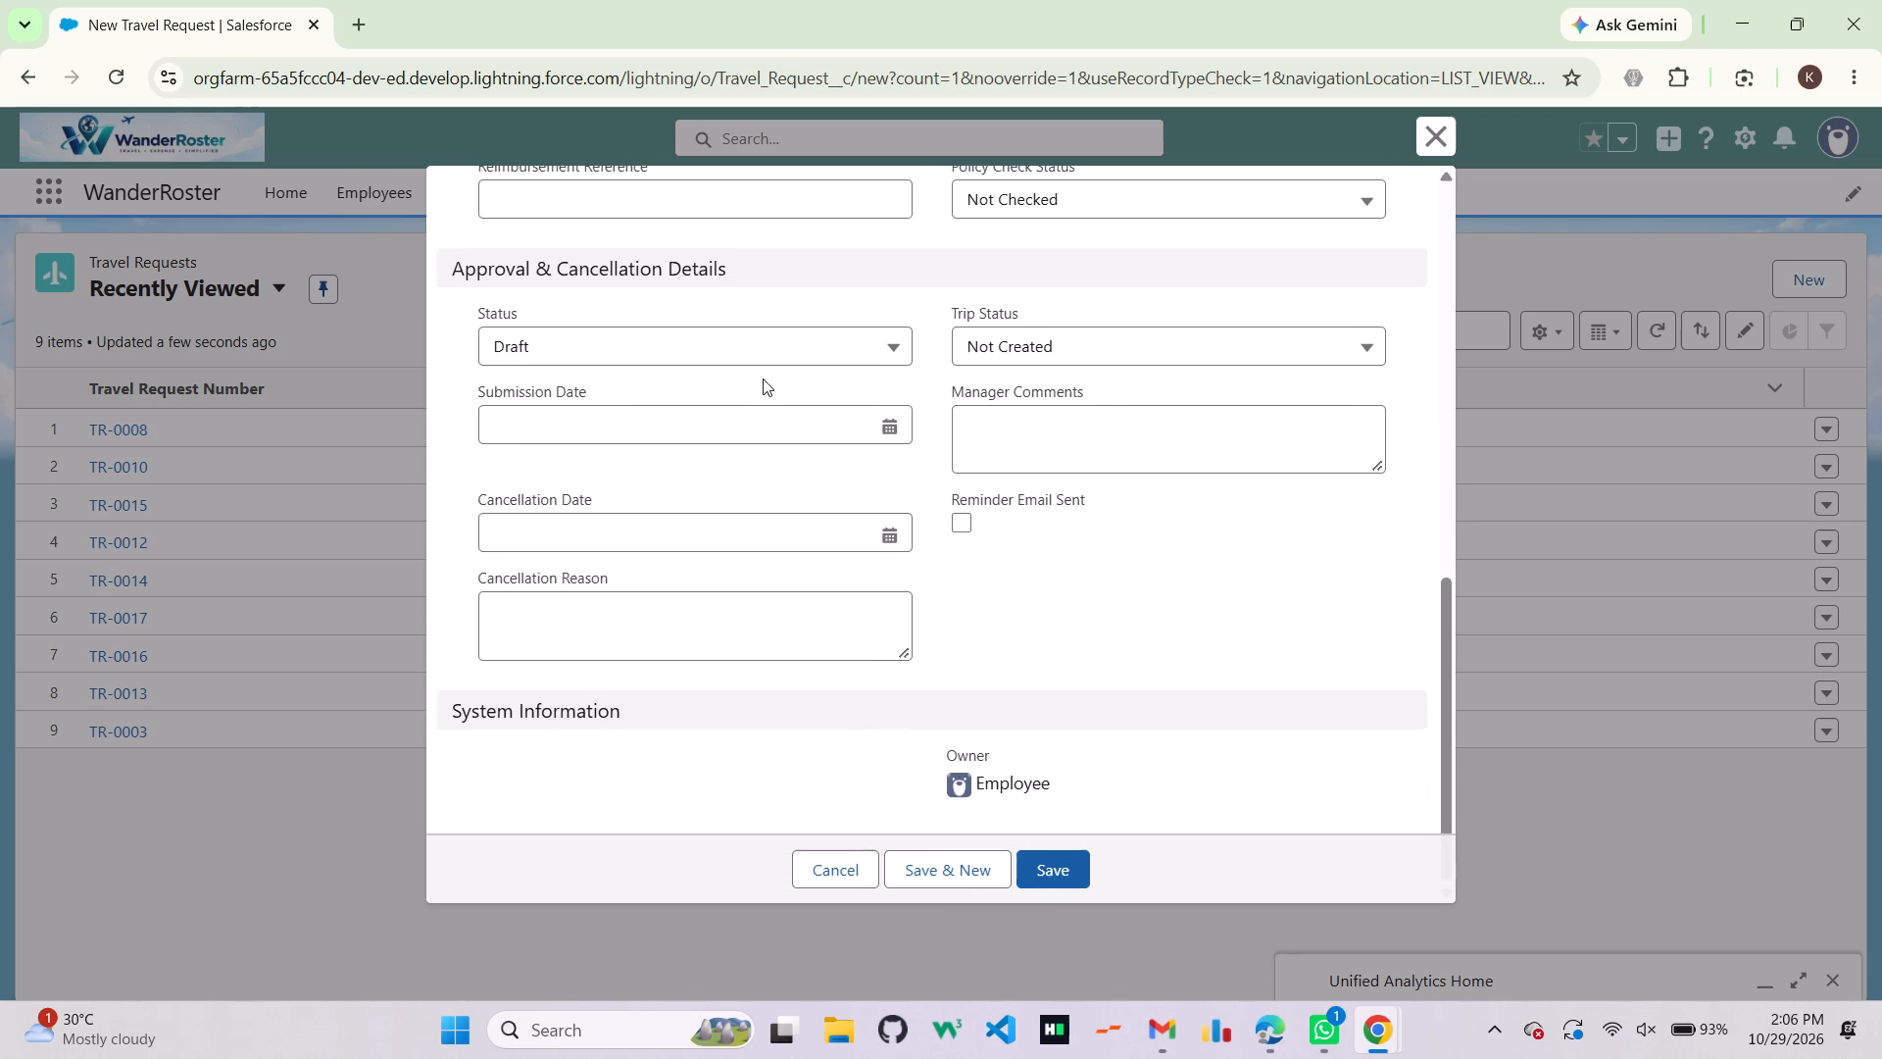
pyautogui.click(820, 335)
pyautogui.click(778, 494)
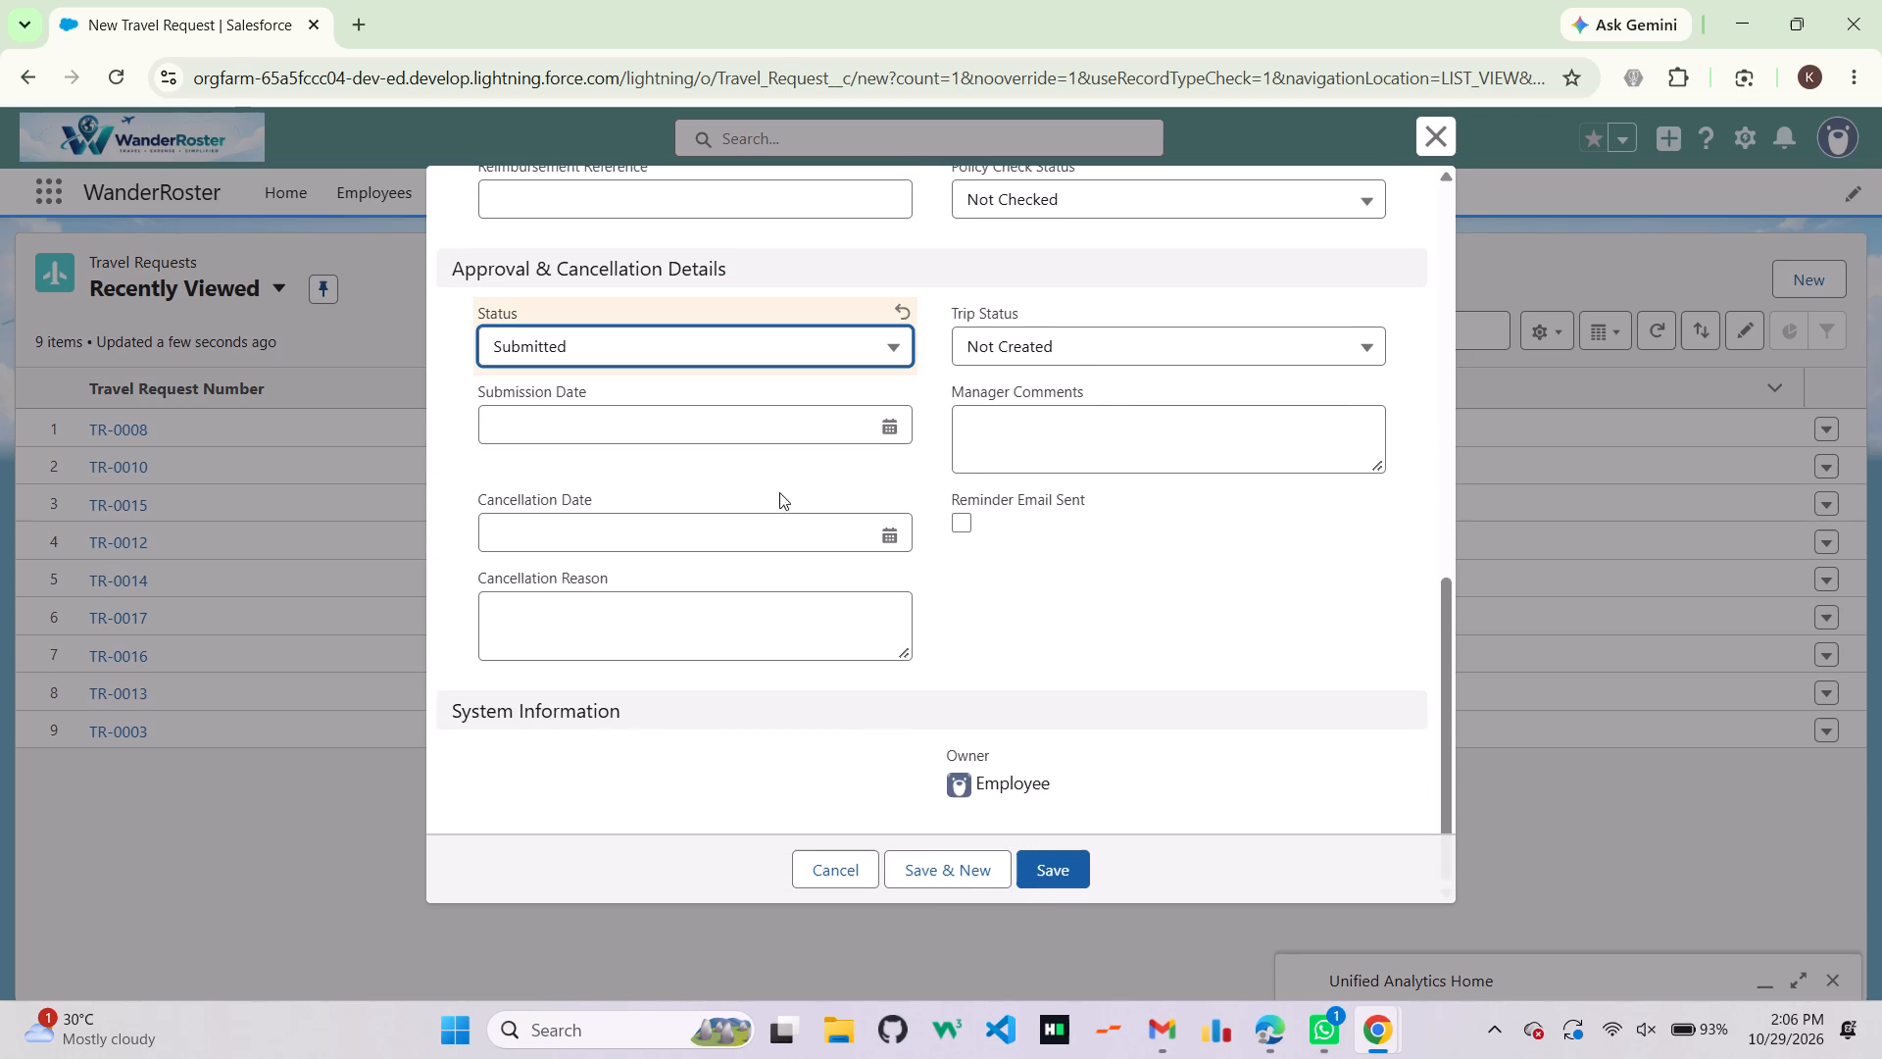
pyautogui.click(1072, 352)
pyautogui.click(1080, 467)
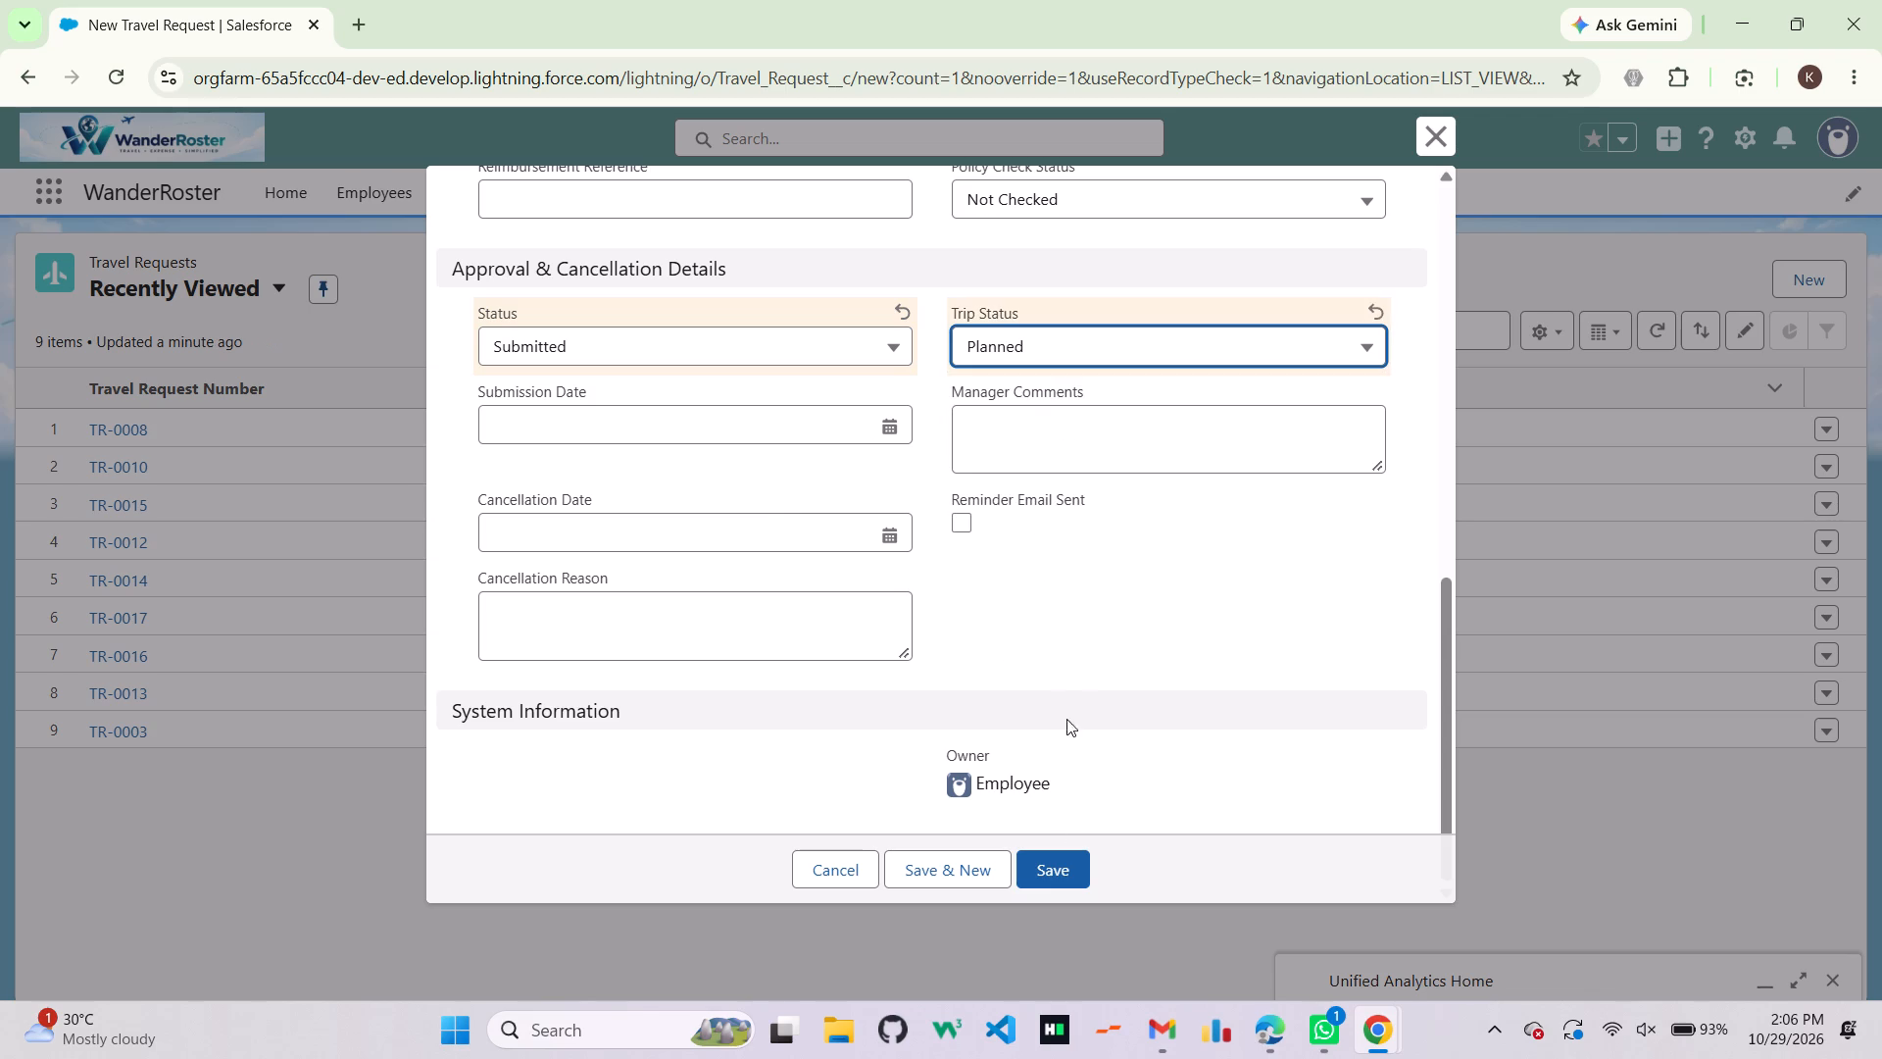
pyautogui.click(1058, 861)
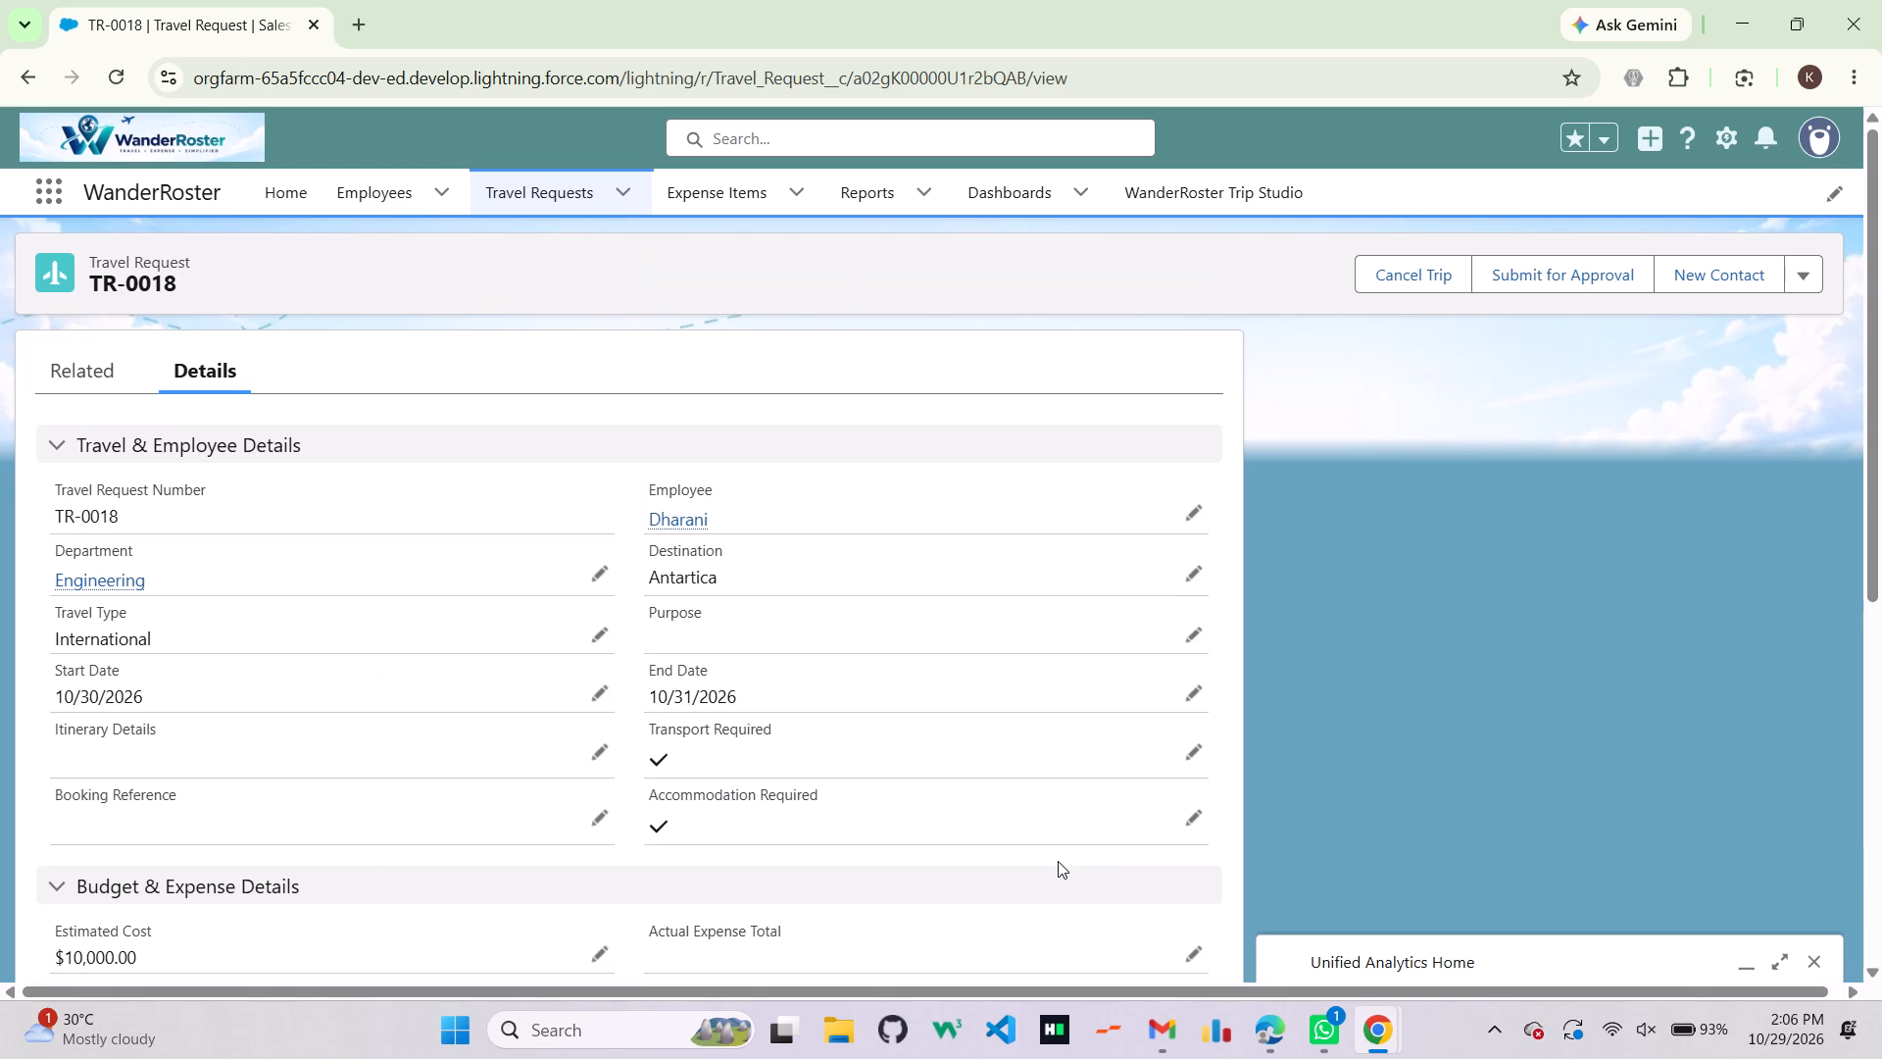
# Submit travel request TR-0018 for approval without comments.
pyautogui.scroll(-2, 1058, 861)
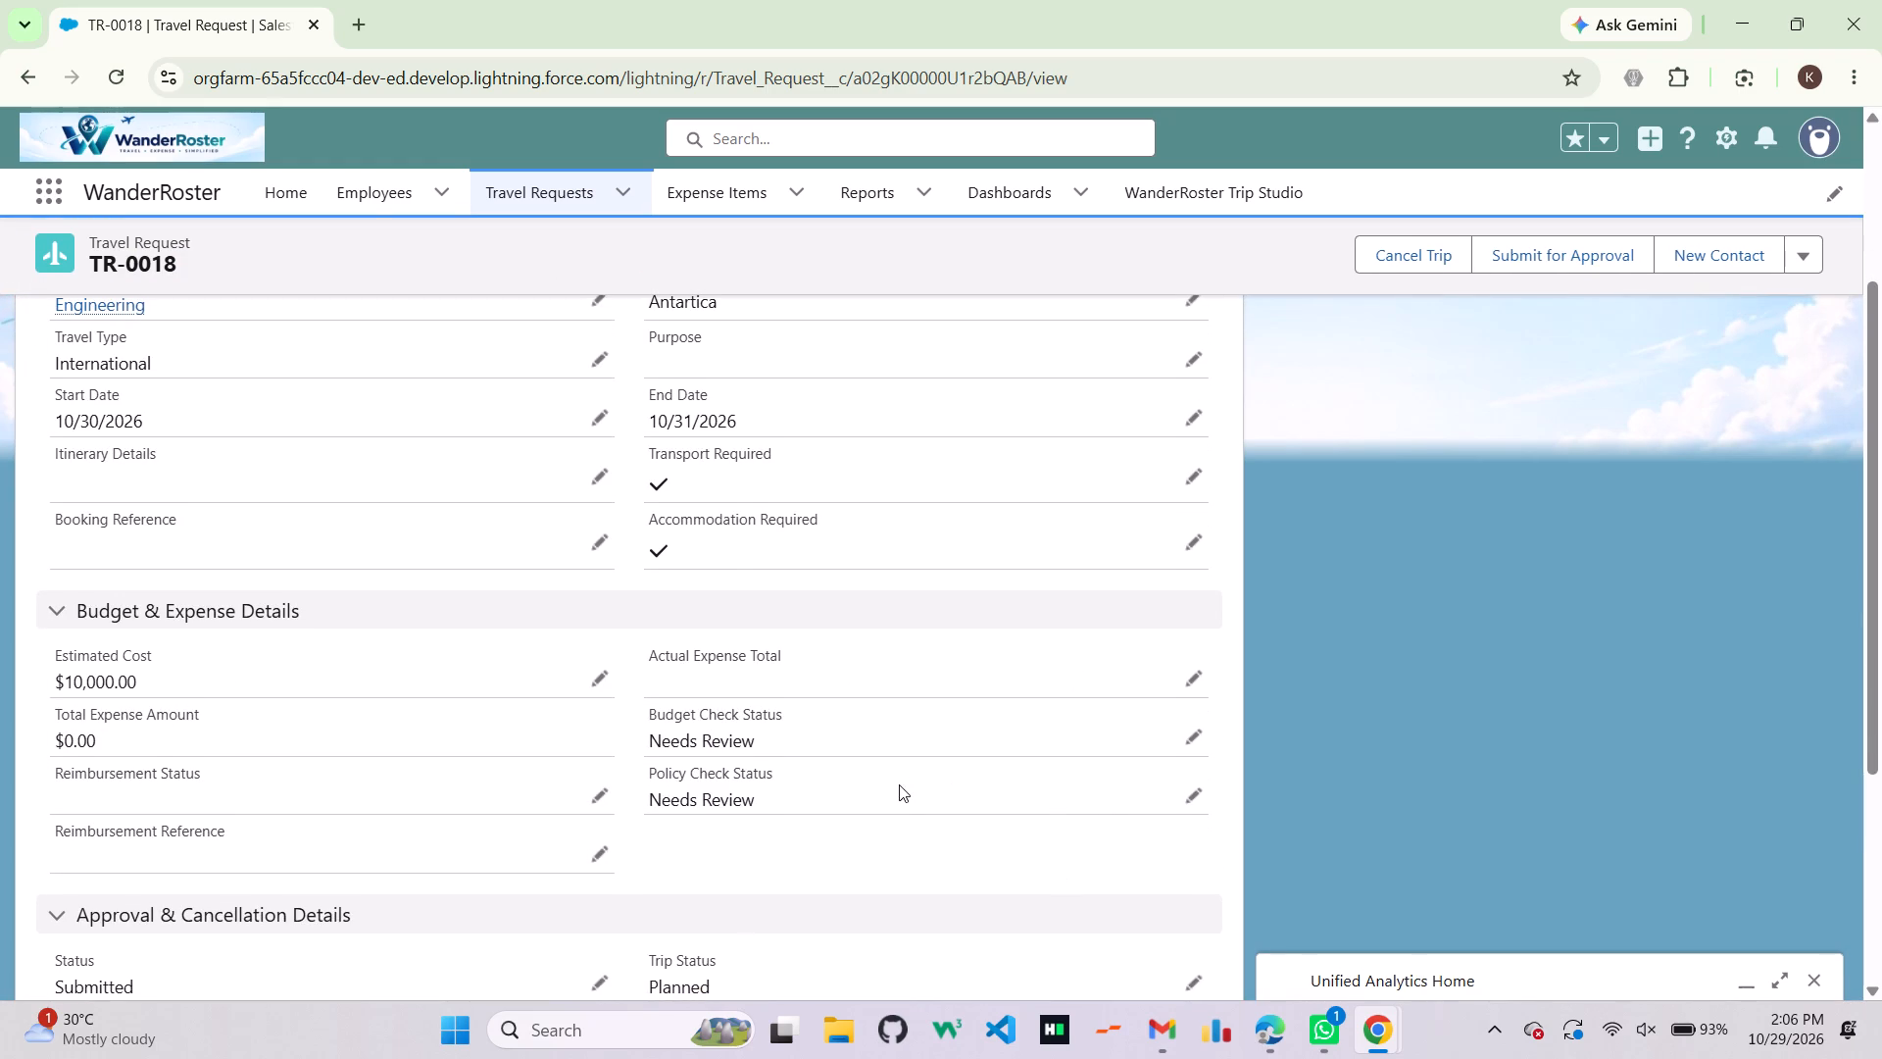
pyautogui.click(1527, 249)
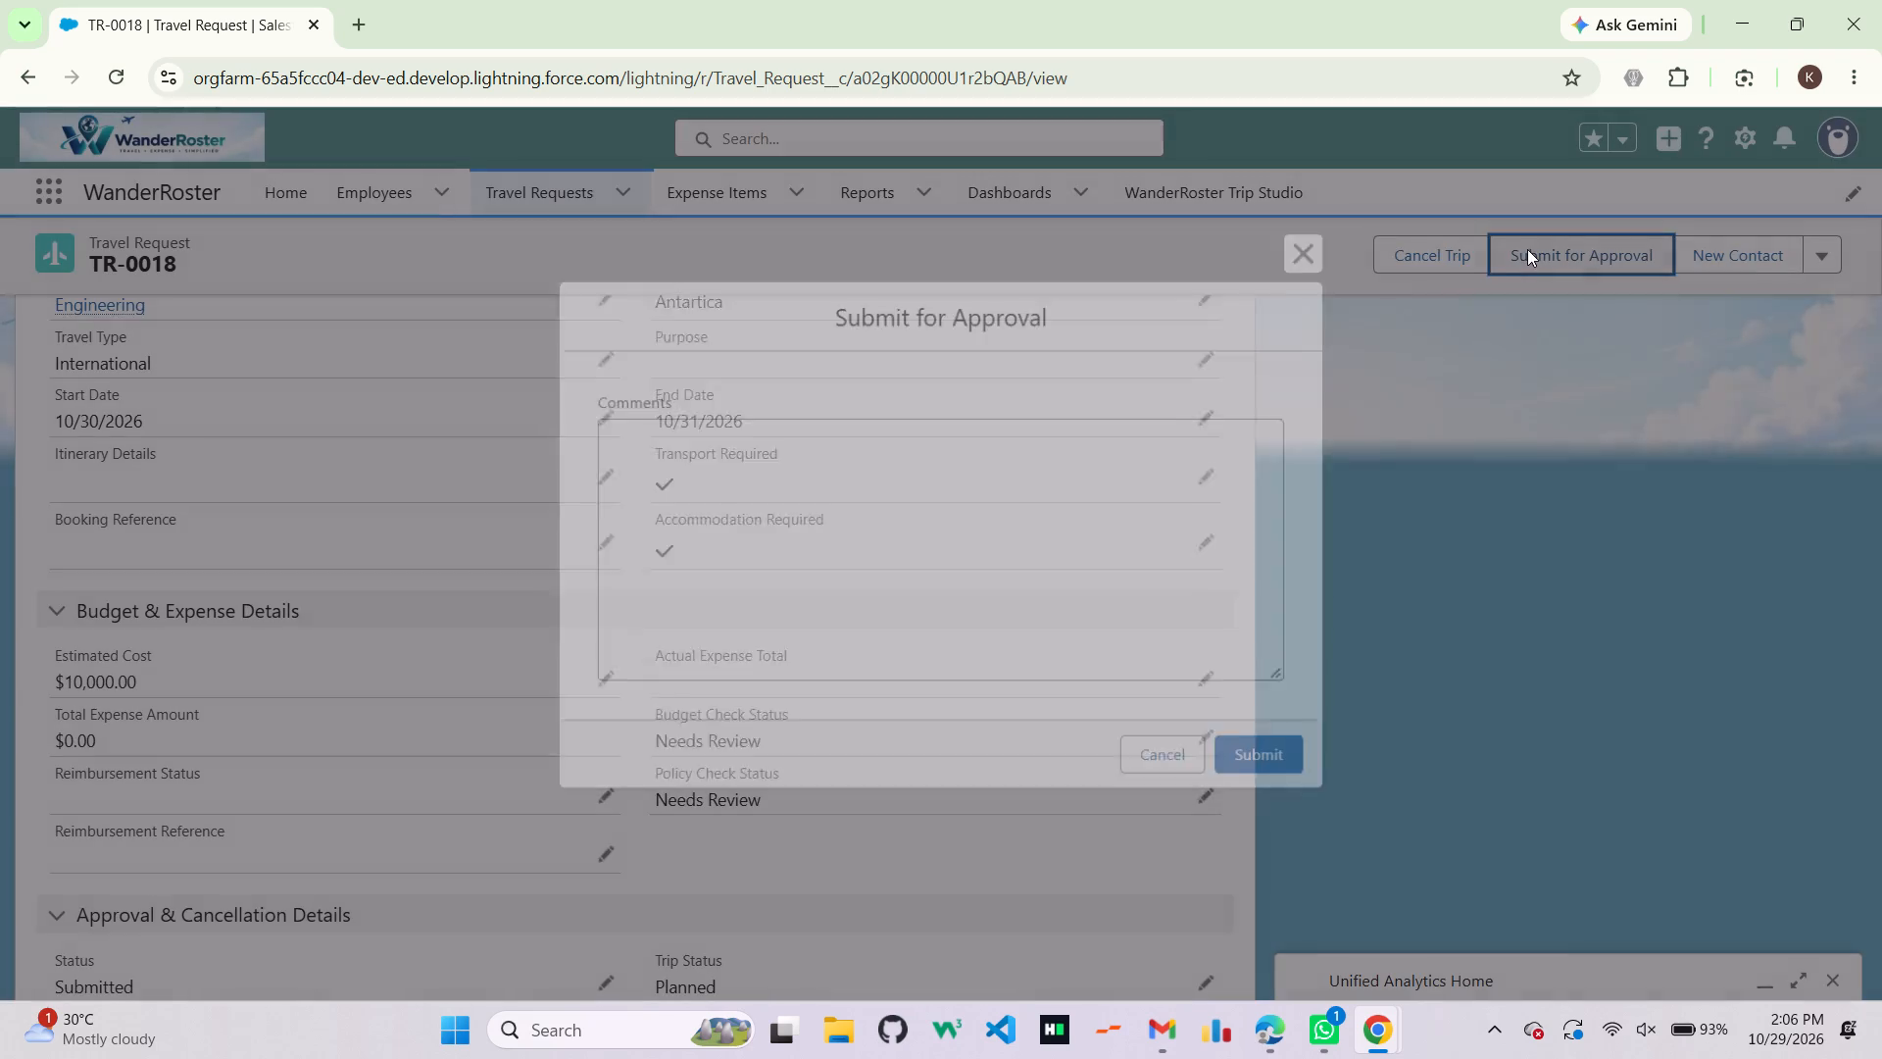
pyautogui.click(1278, 766)
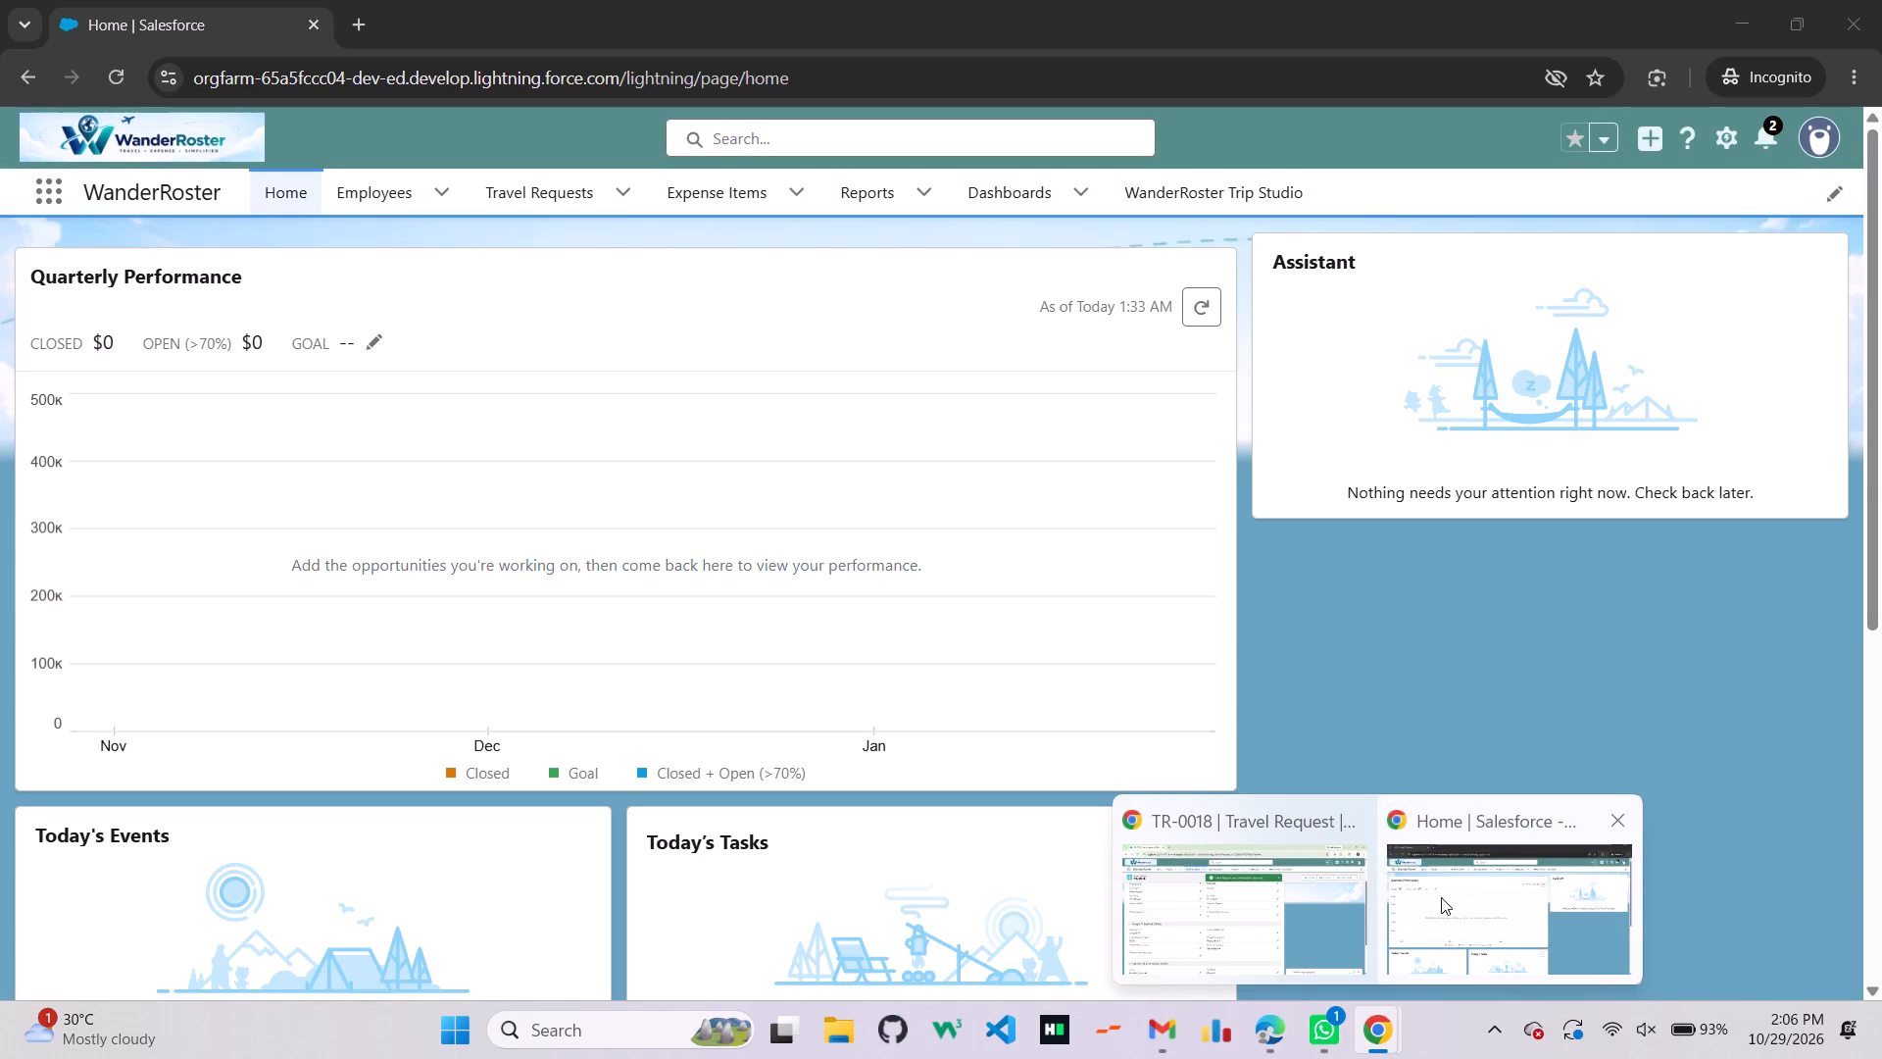
# In the incognito manager session, approve TR-0018 from its approval request notification without comments, and minimize that window.
pyautogui.click(1441, 897)
pyautogui.click(1767, 121)
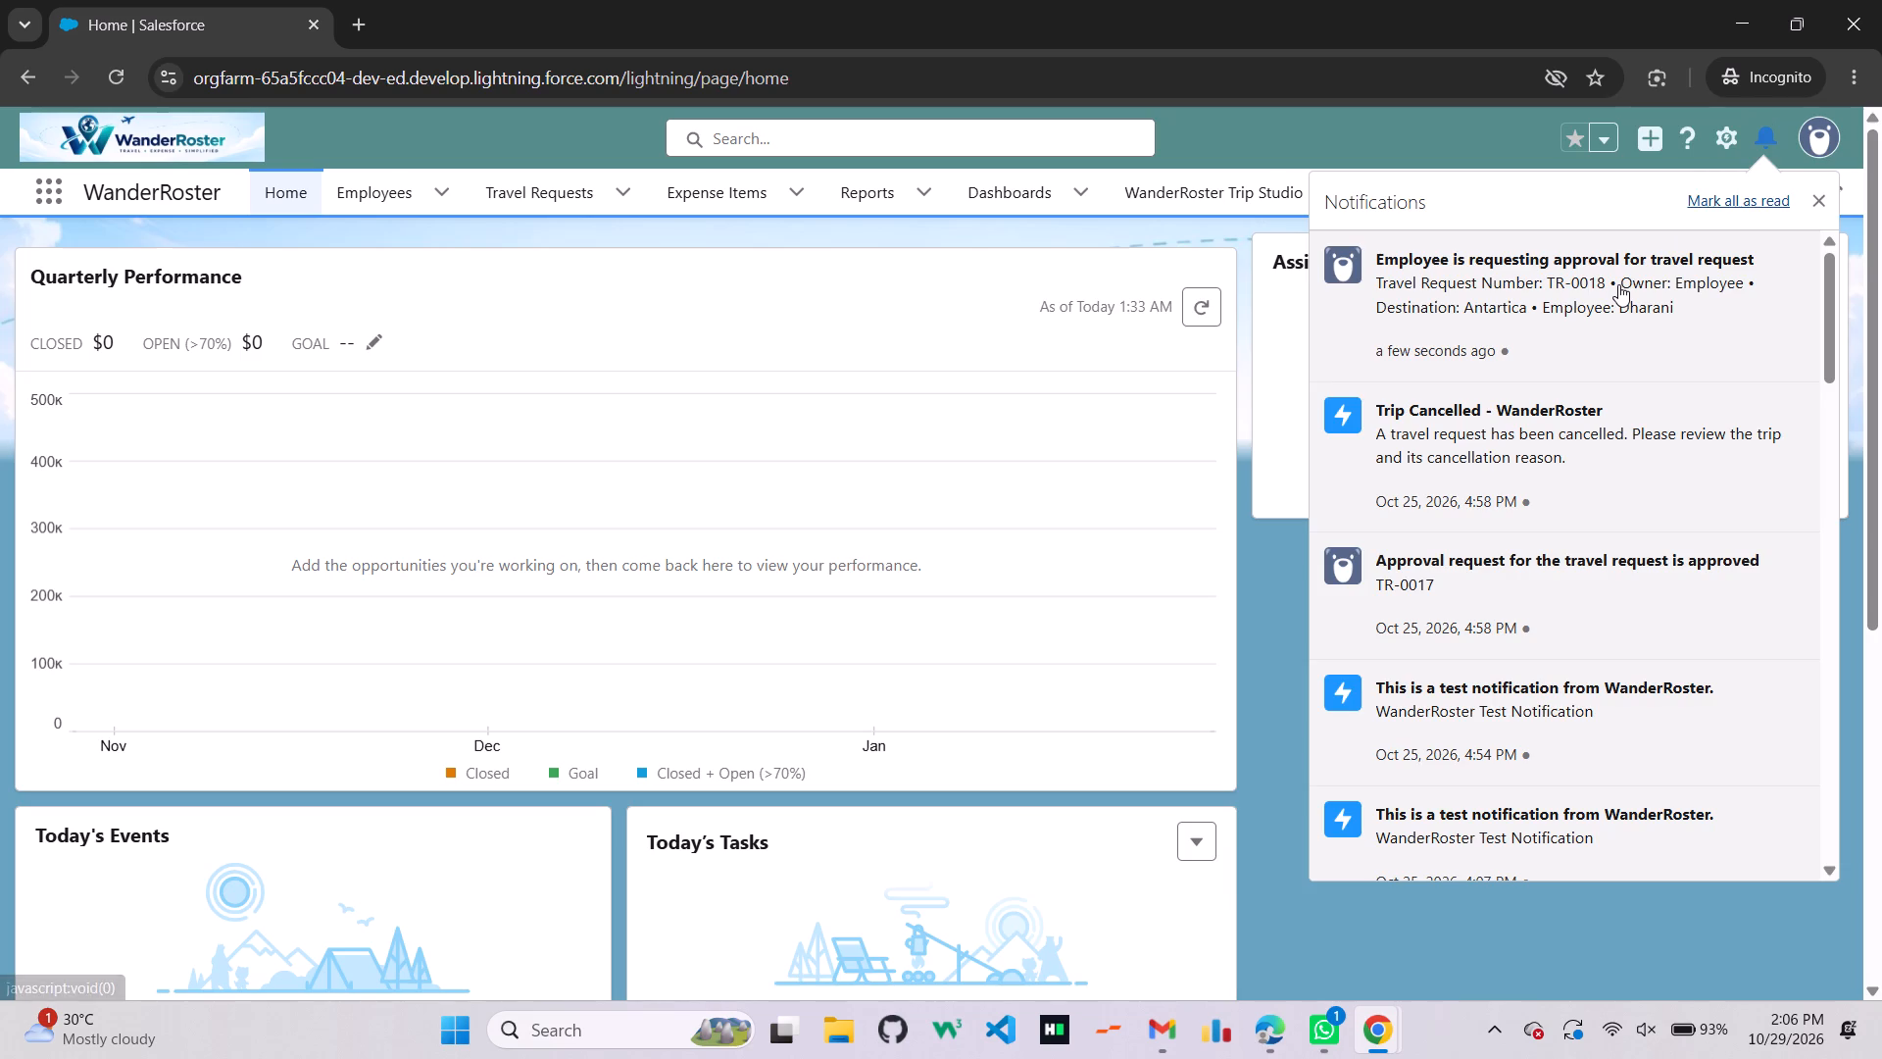
pyautogui.click(1618, 284)
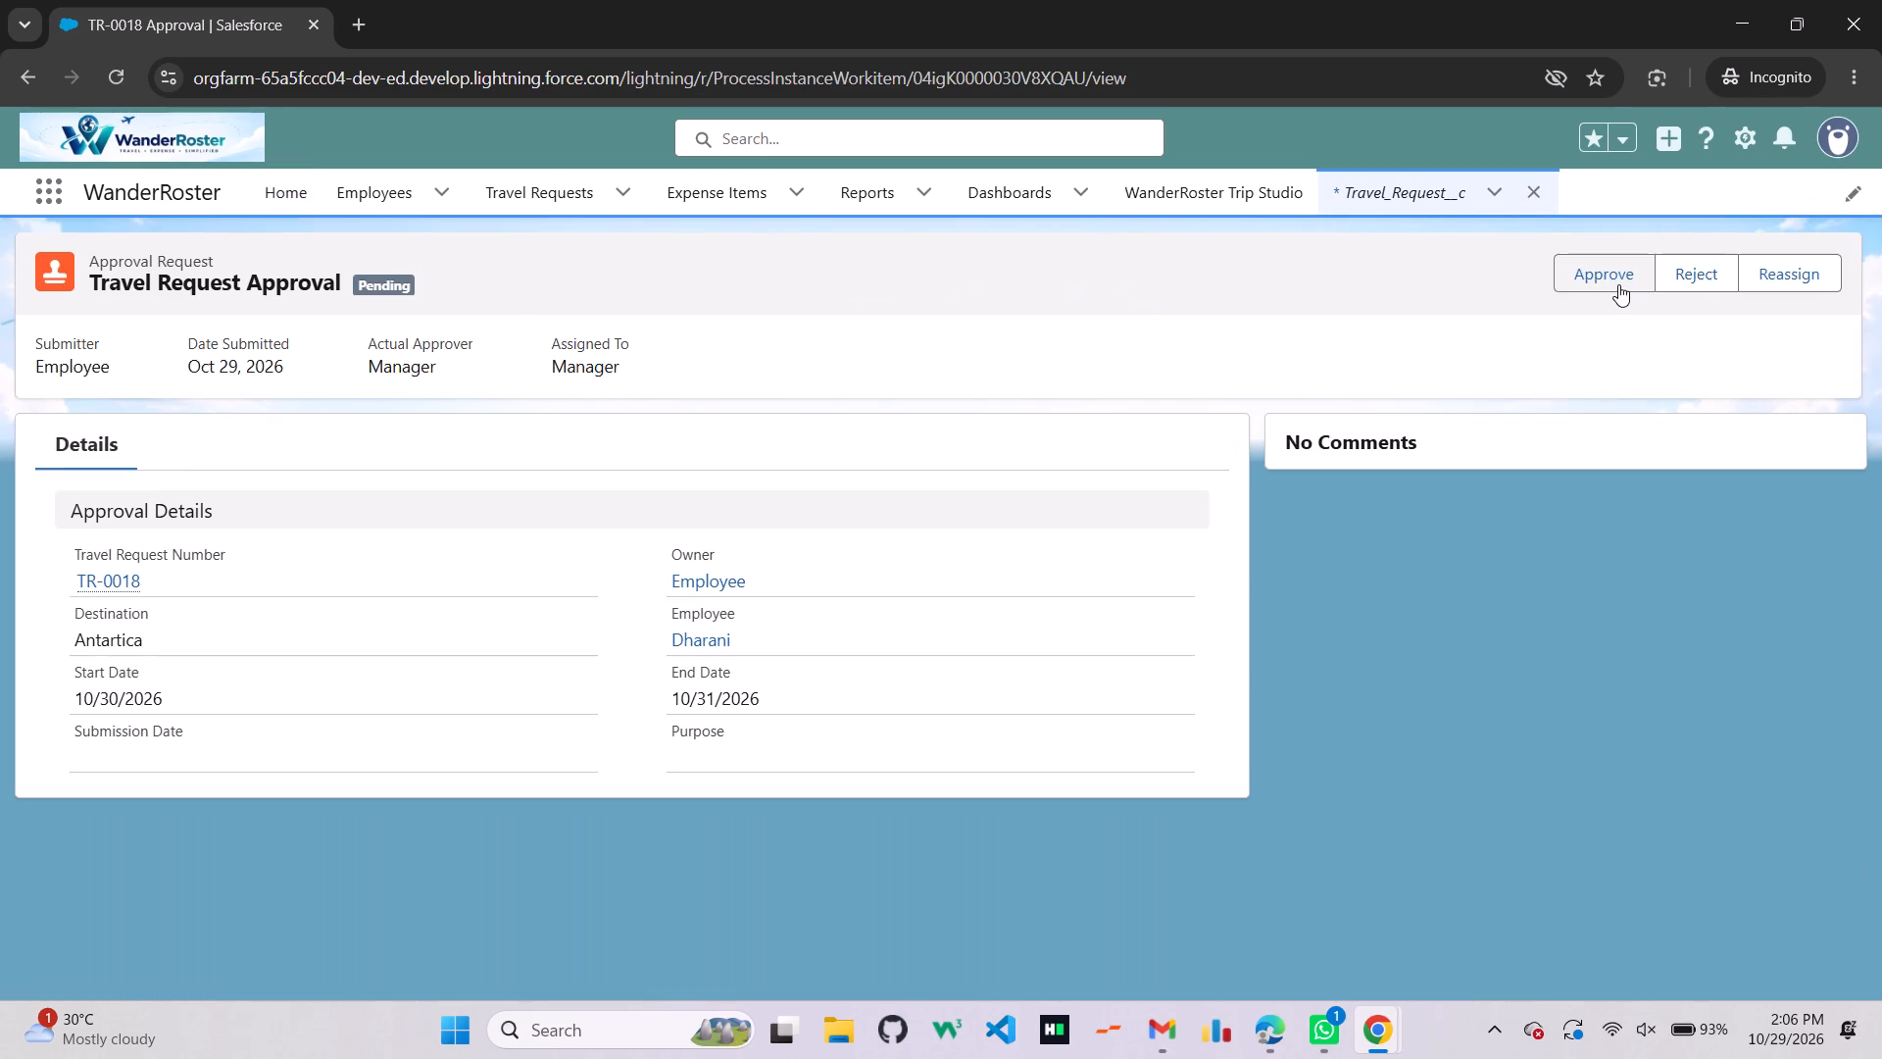
pyautogui.click(1614, 276)
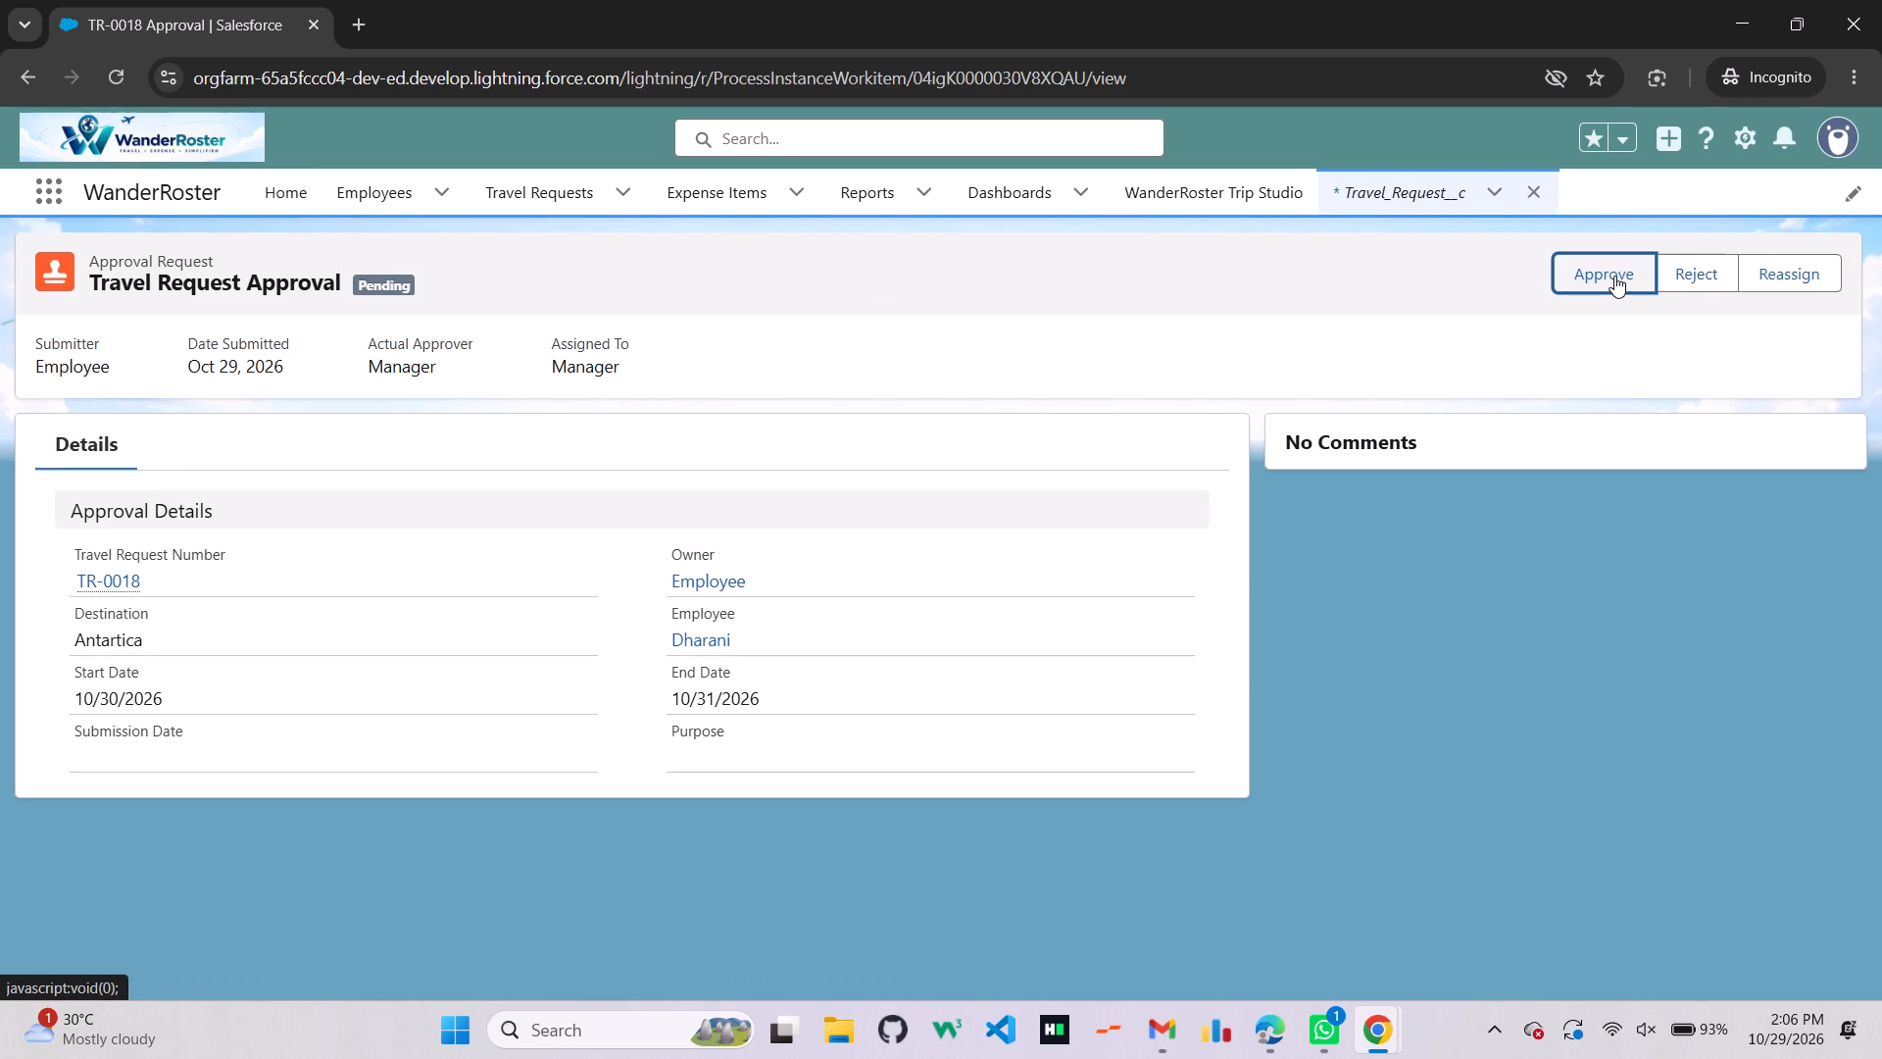
pyautogui.click(1304, 748)
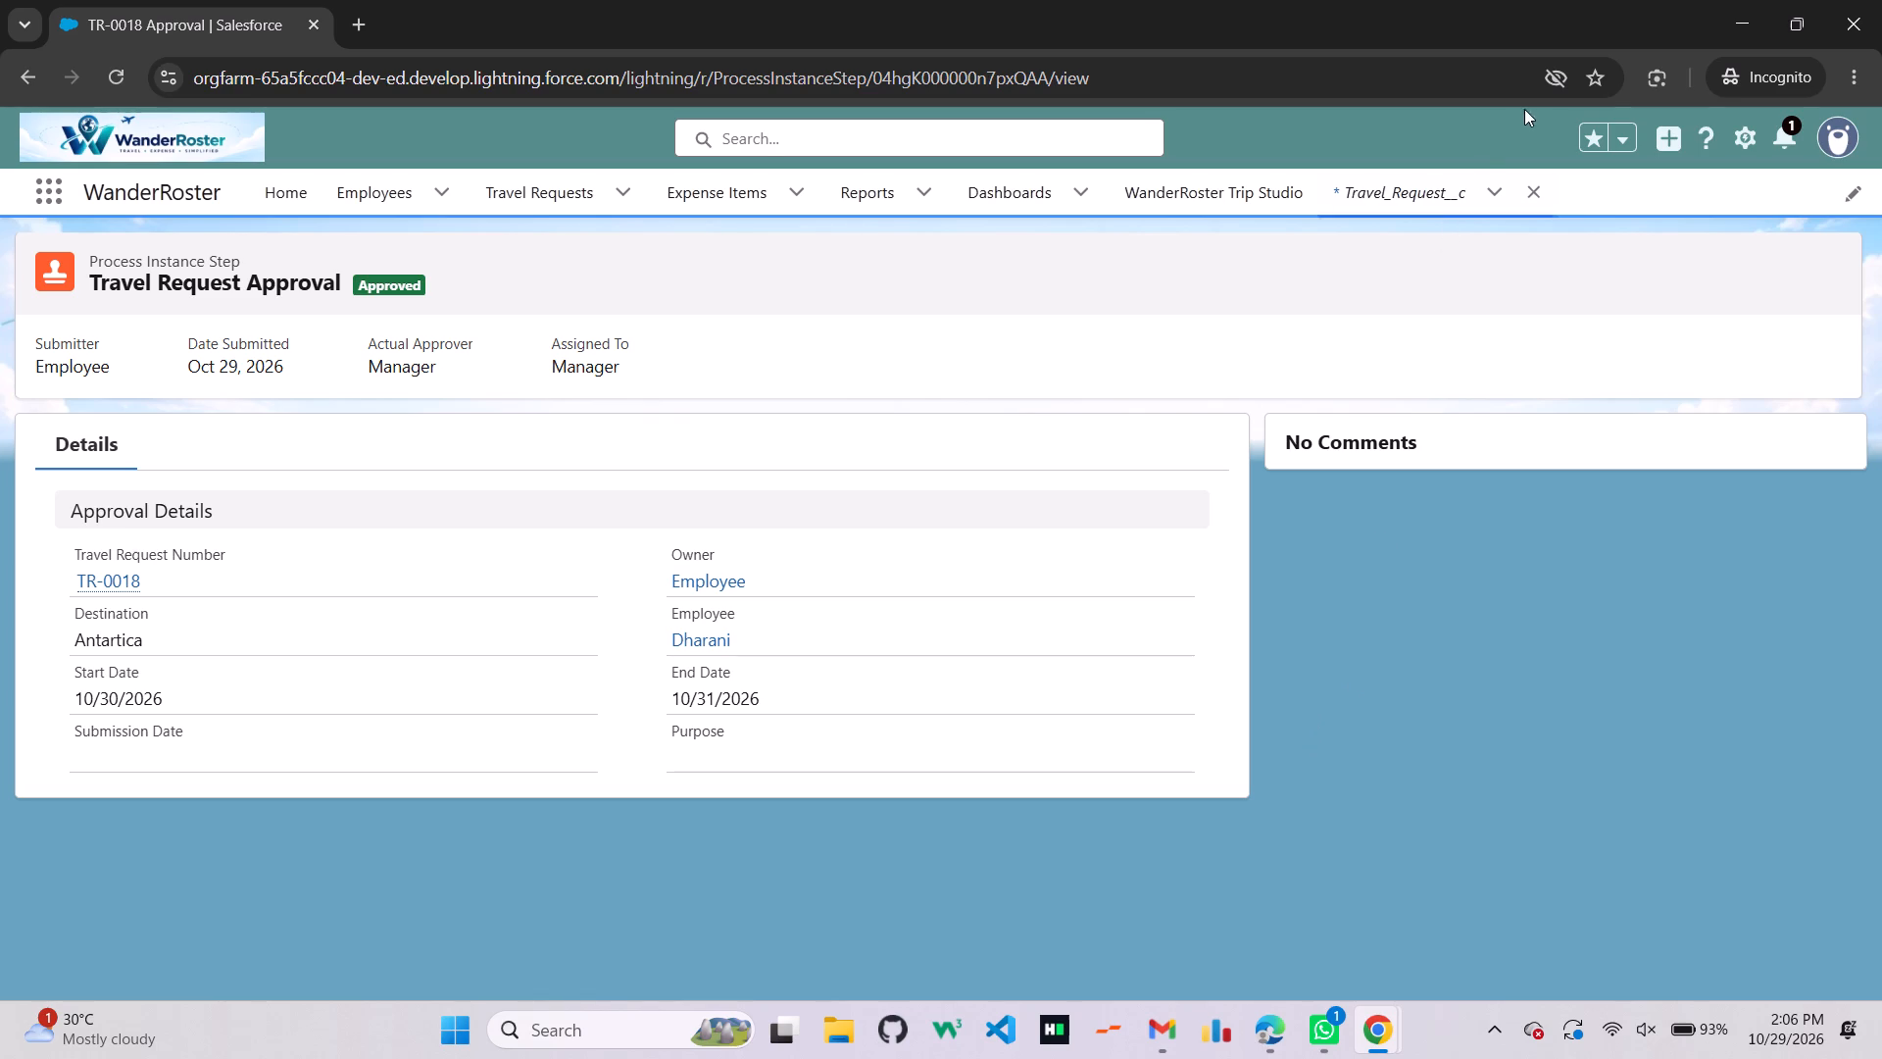
pyautogui.click(1749, 20)
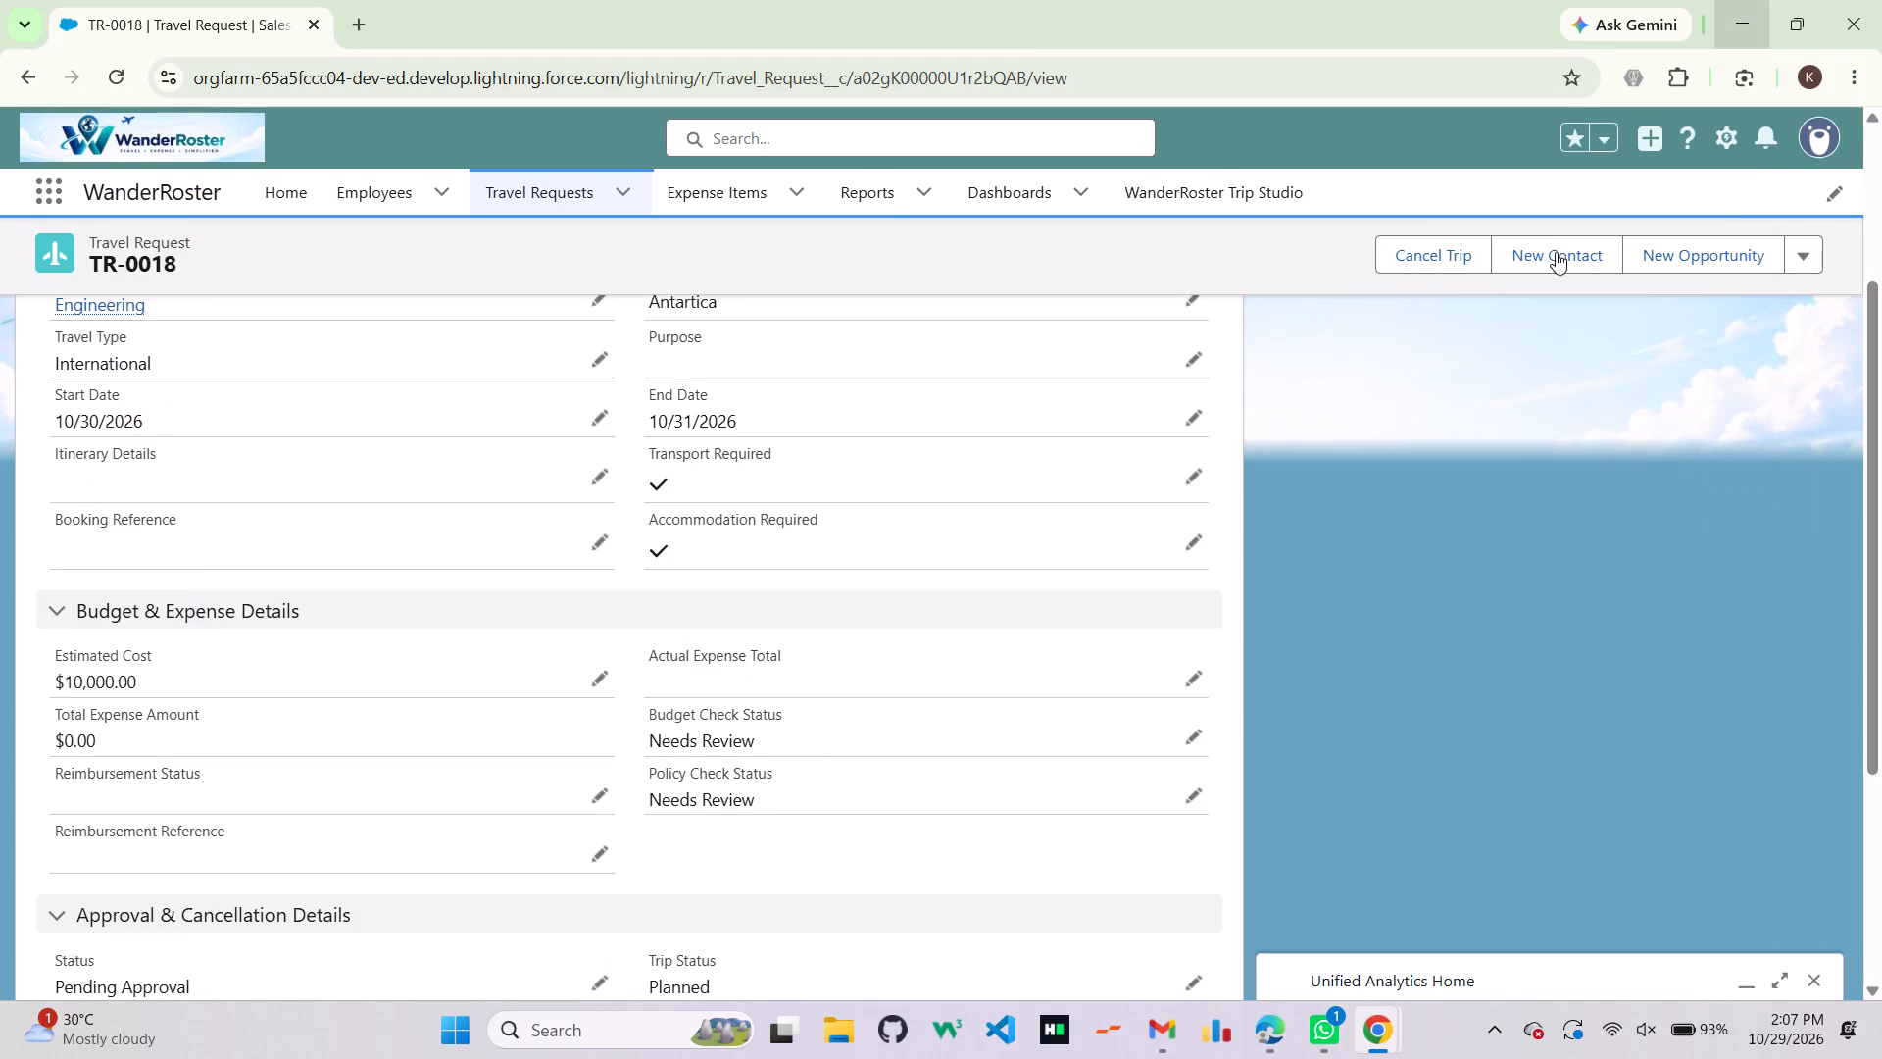
# Cancel the trip on travel request TR-0018 with the cancellation reason "Delayed meeting".
pyautogui.click(1412, 263)
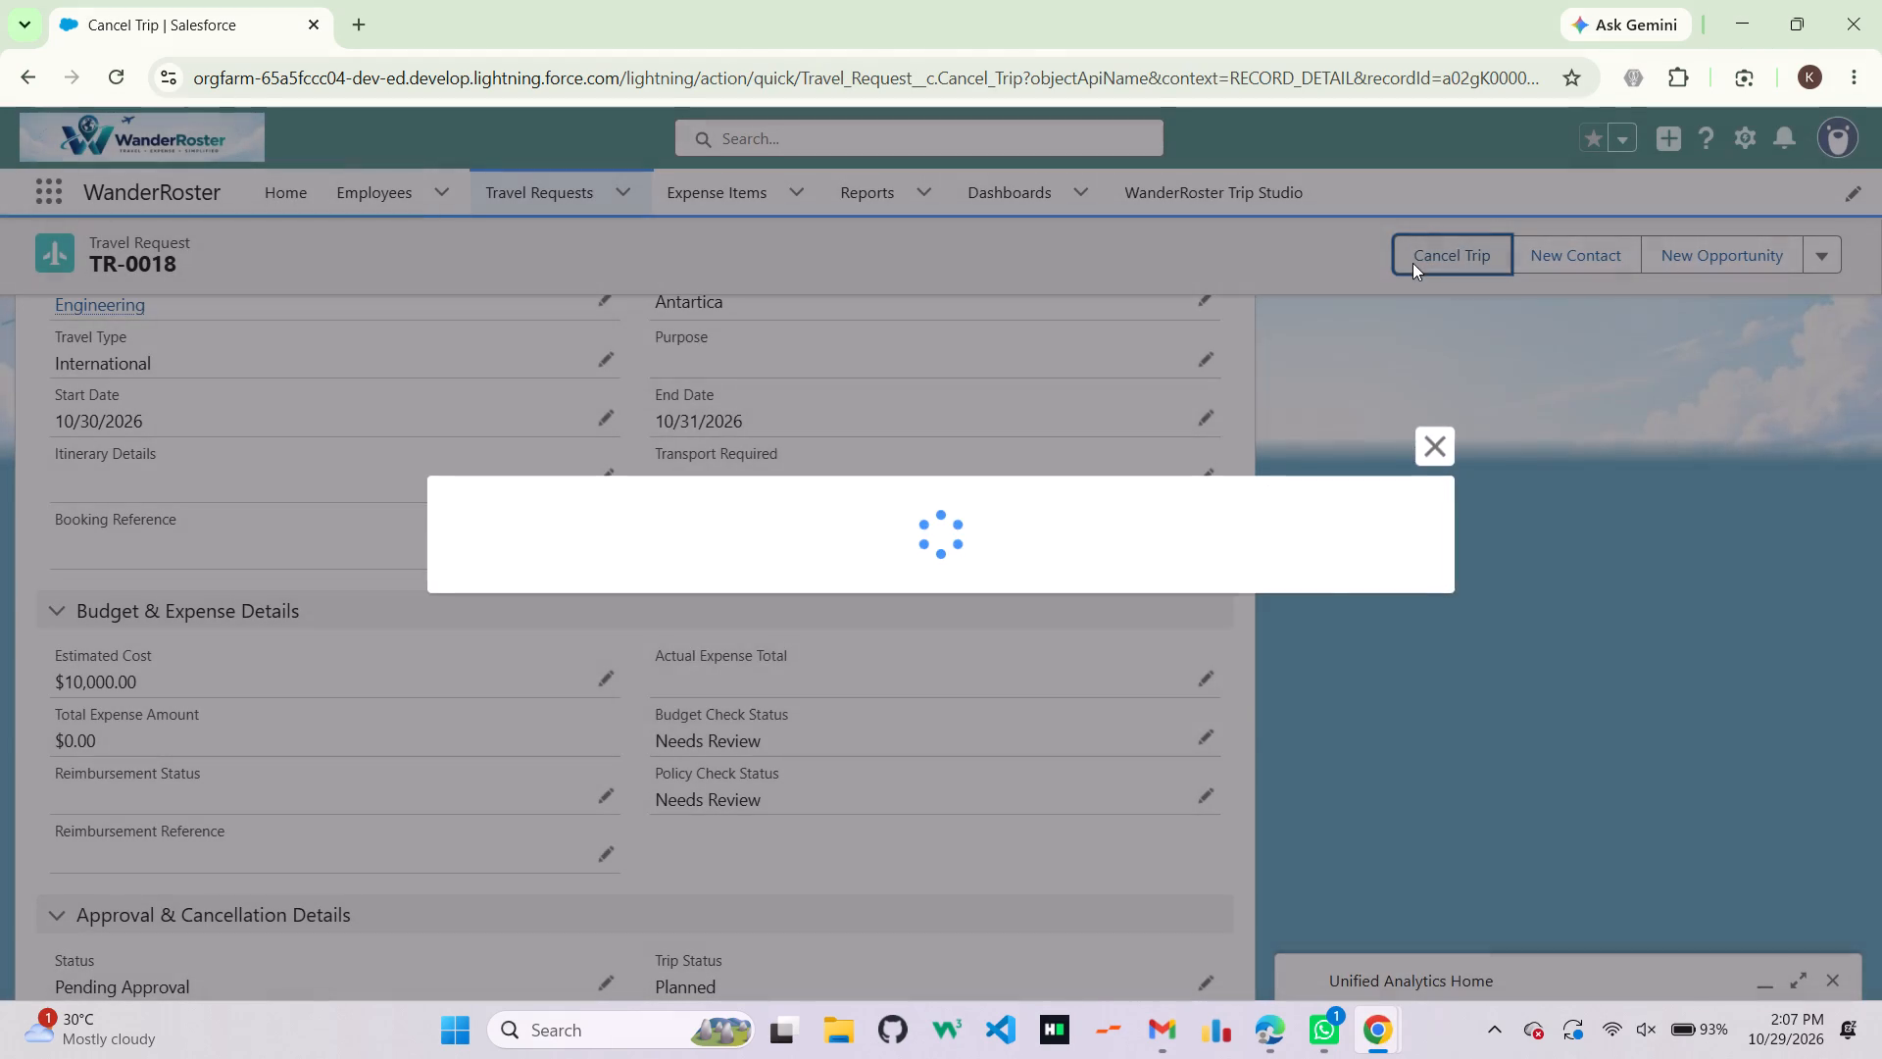
pyautogui.click(1371, 704)
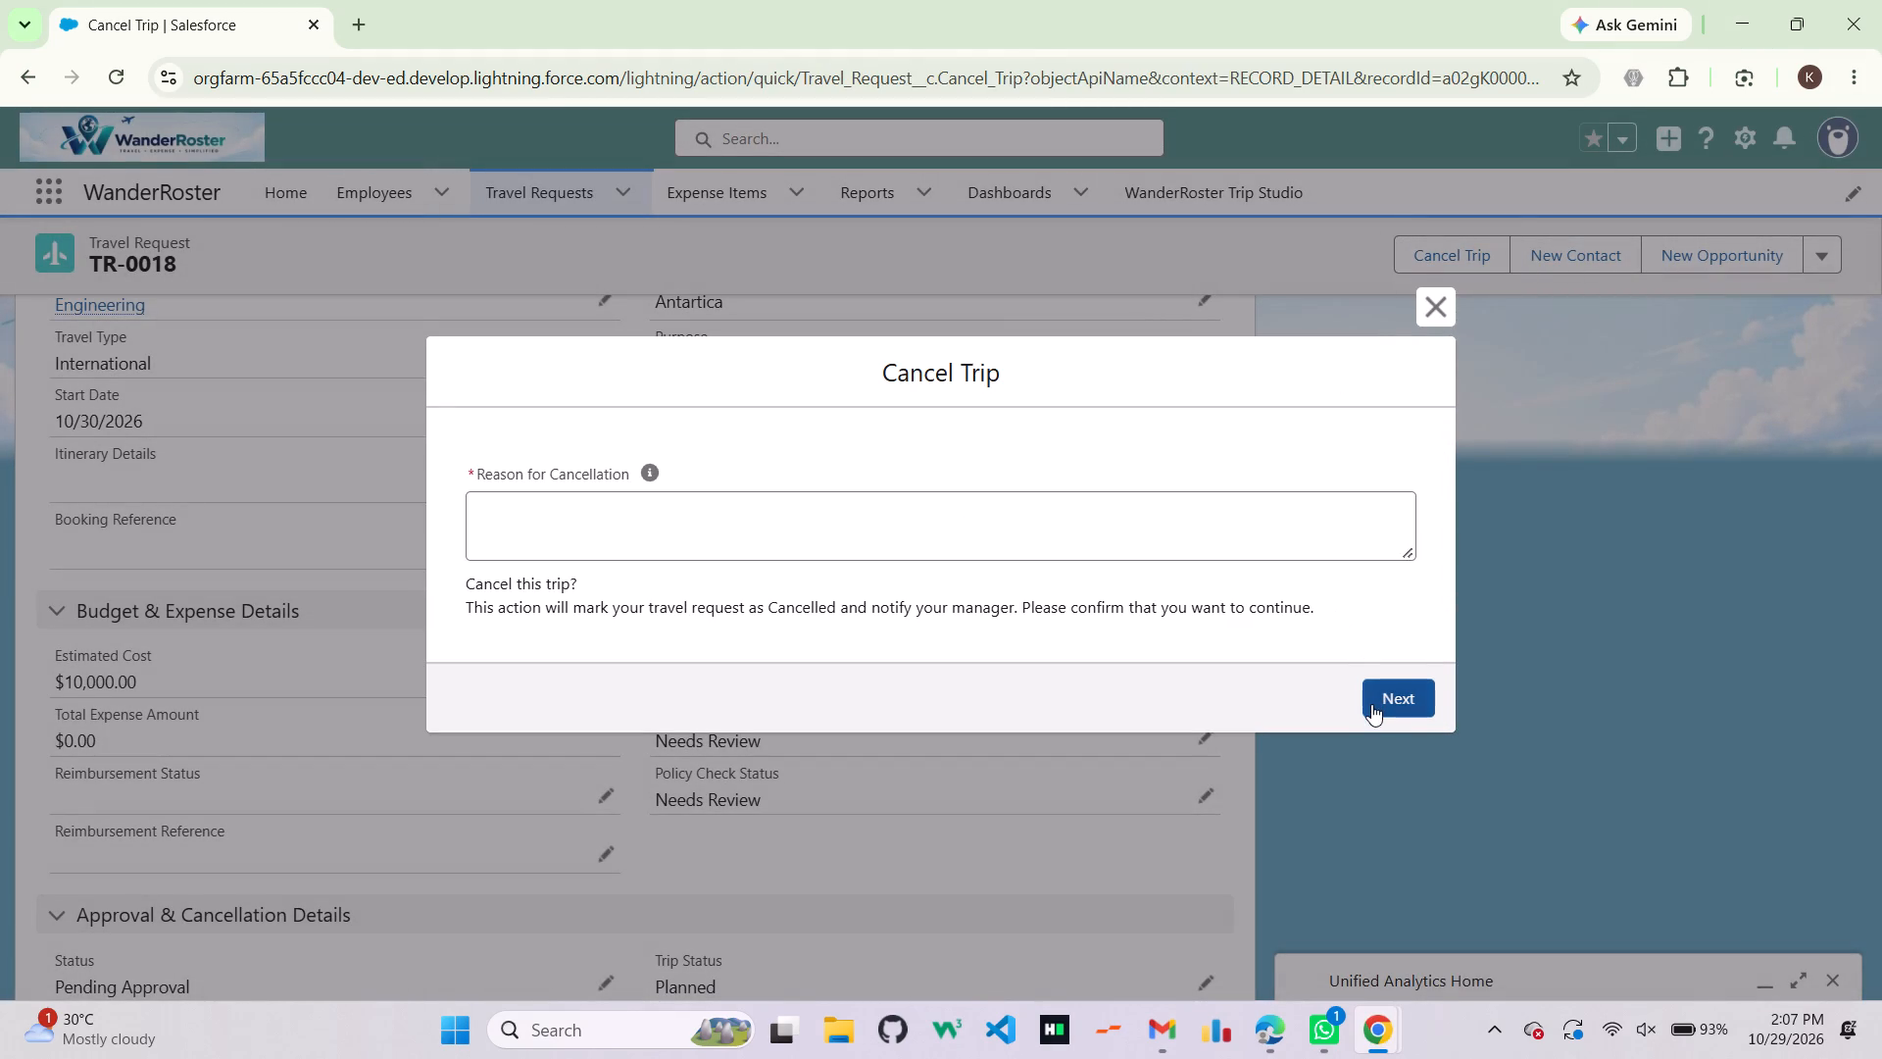
pyautogui.click(1142, 491)
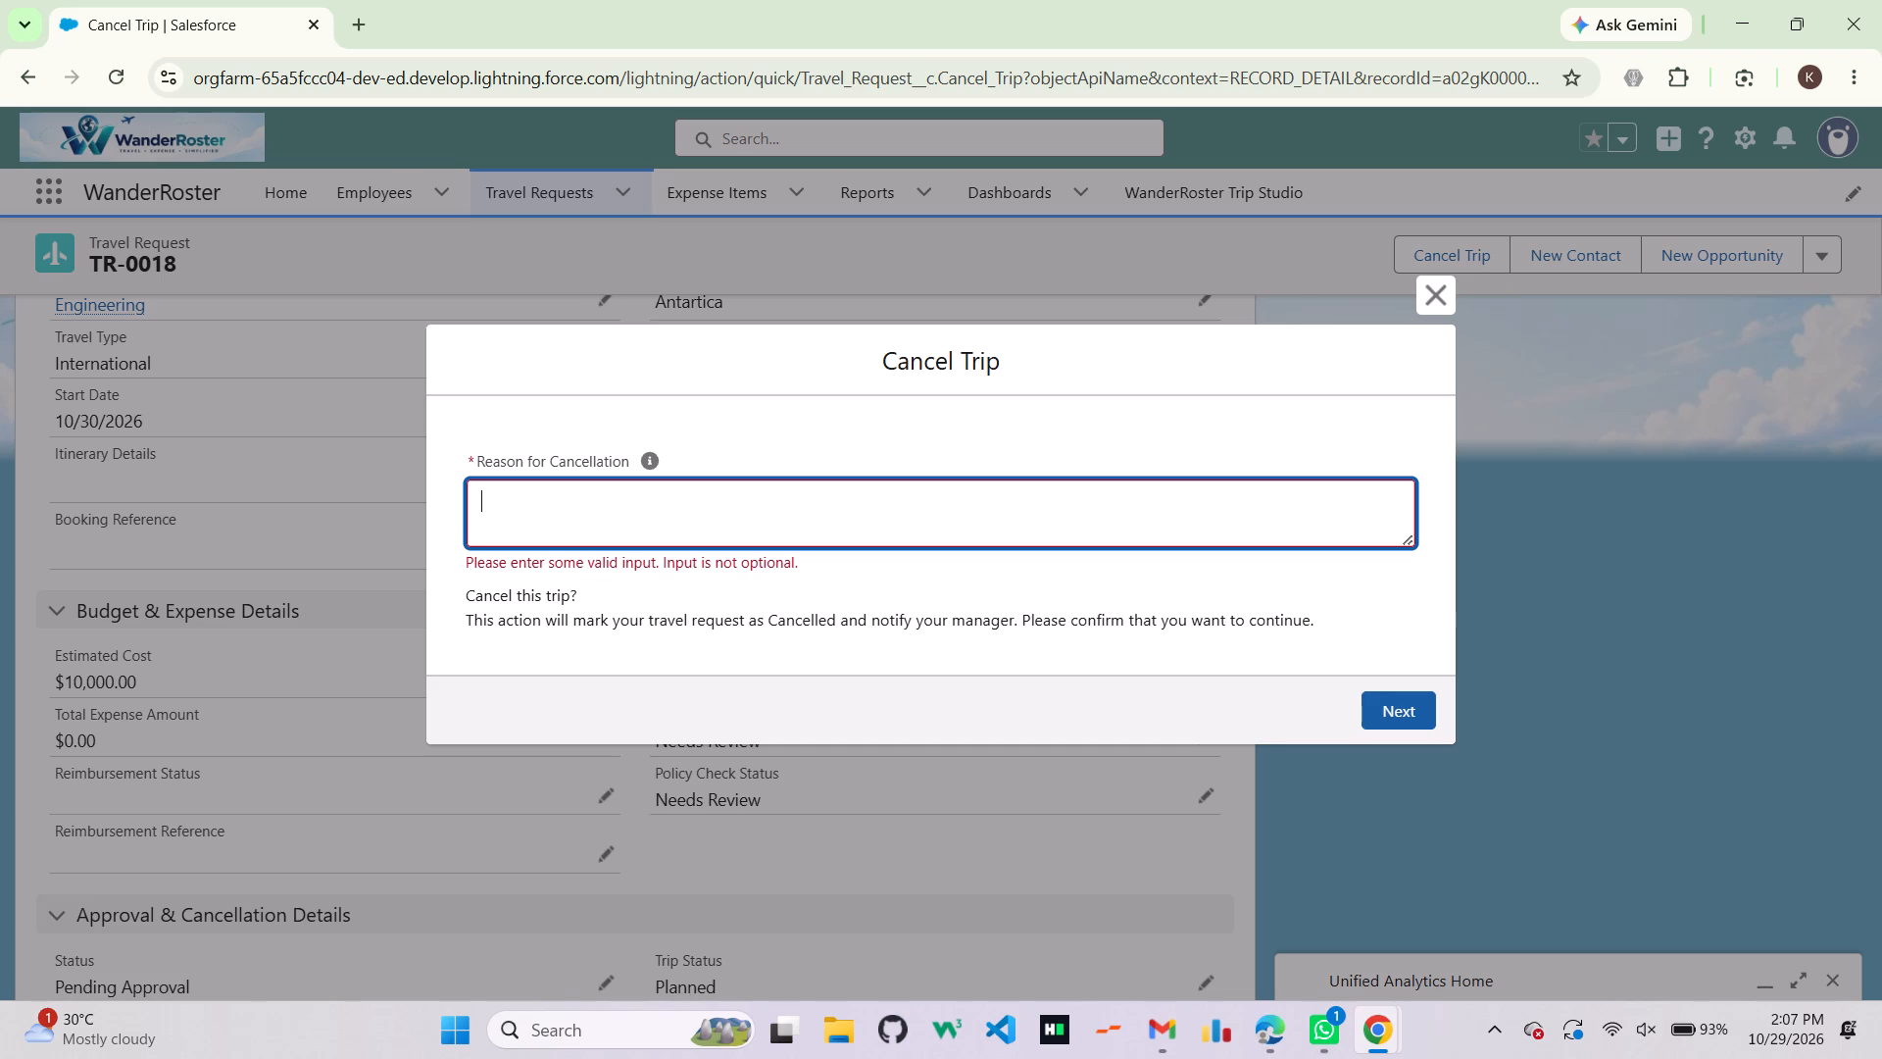
pyautogui.press('d')
pyautogui.press('BackSpace')
pyautogui.write('ng')
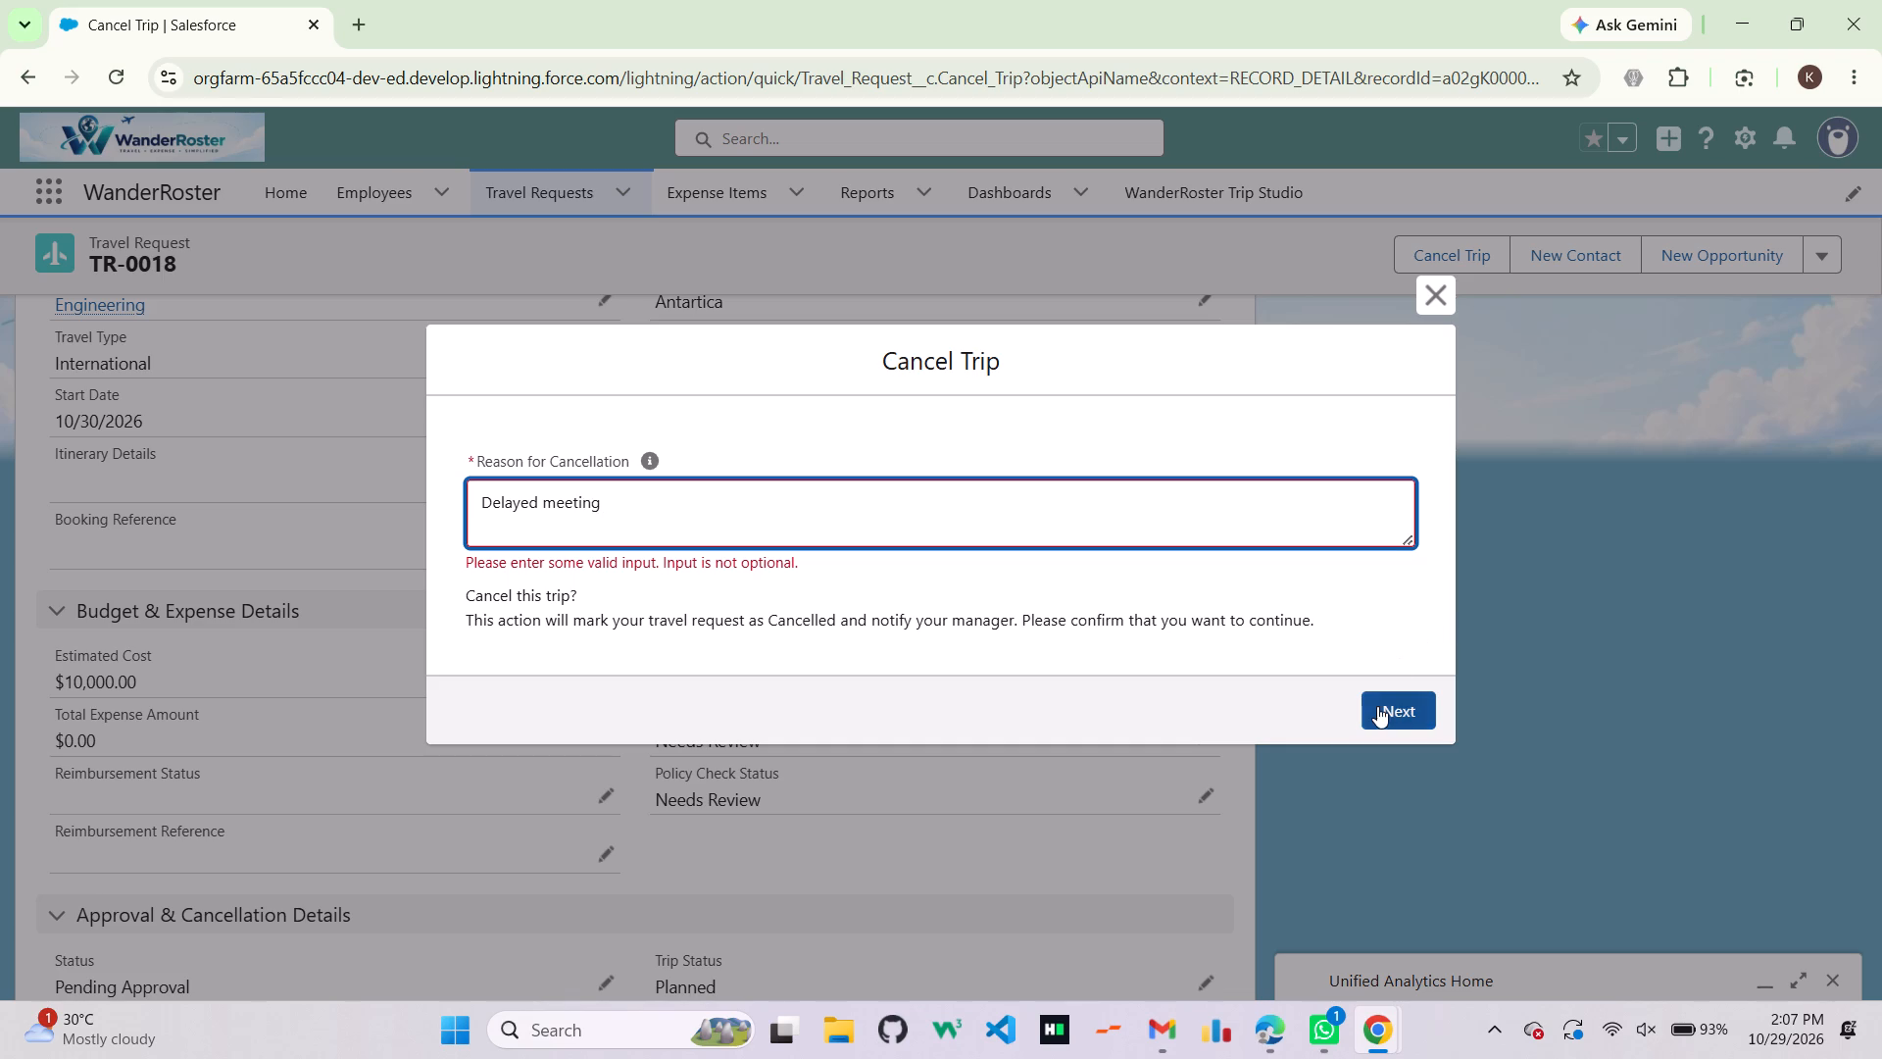
pyautogui.click(1377, 706)
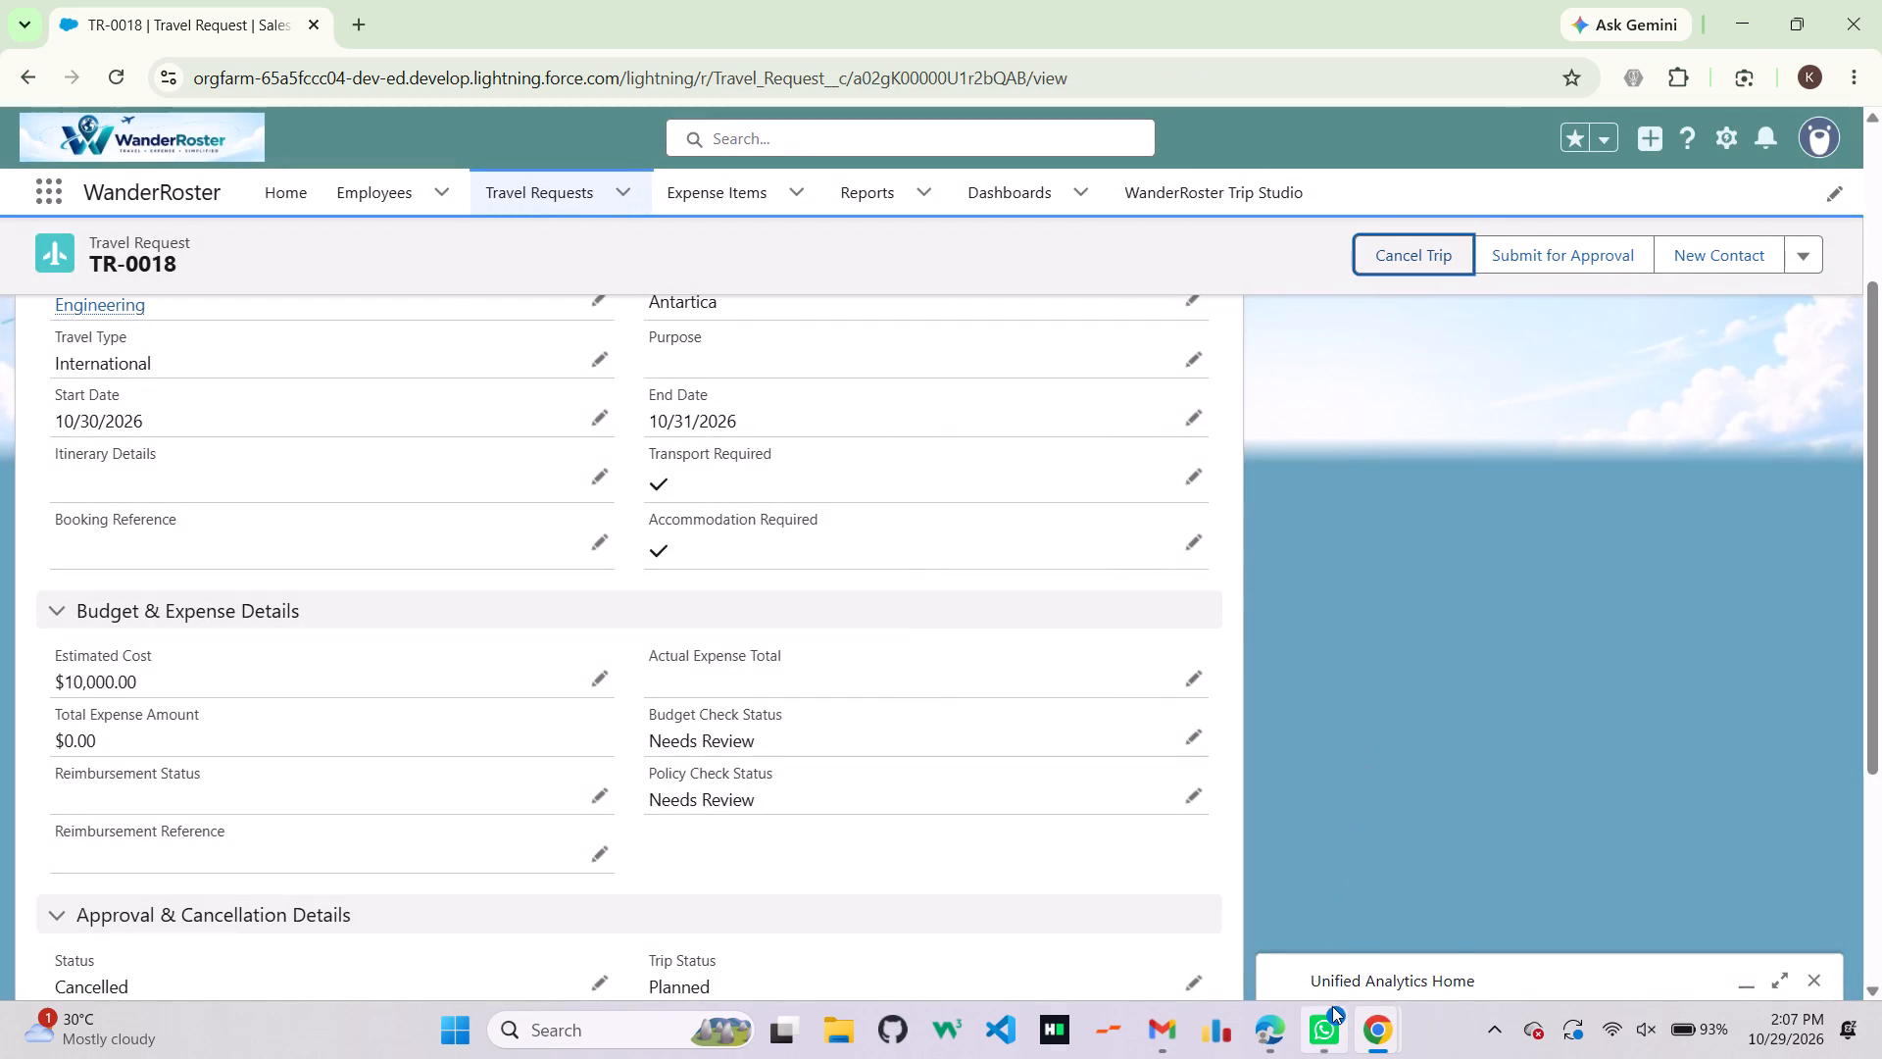
# In the incognito manager session, open the newest Trip Cancelled notification, review the travel request's details, and minimize that window.
pyautogui.click(1475, 903)
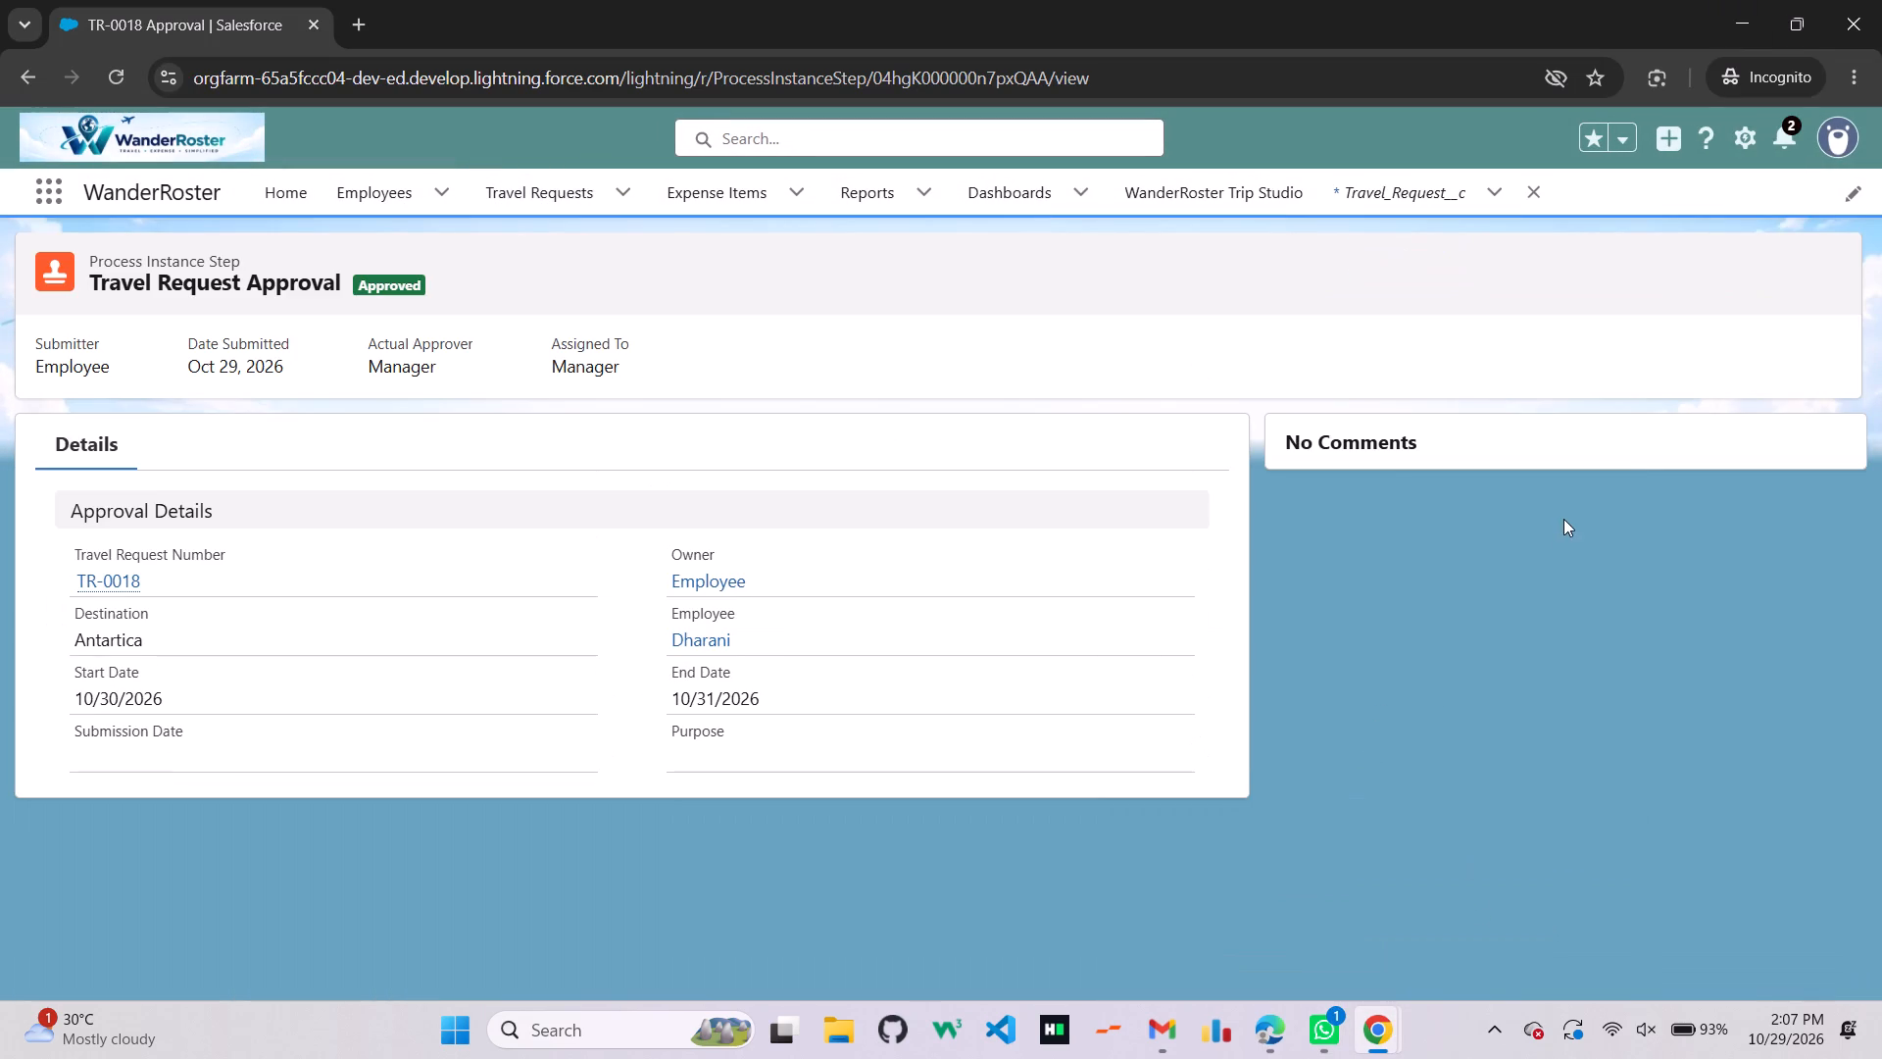
pyautogui.click(1790, 140)
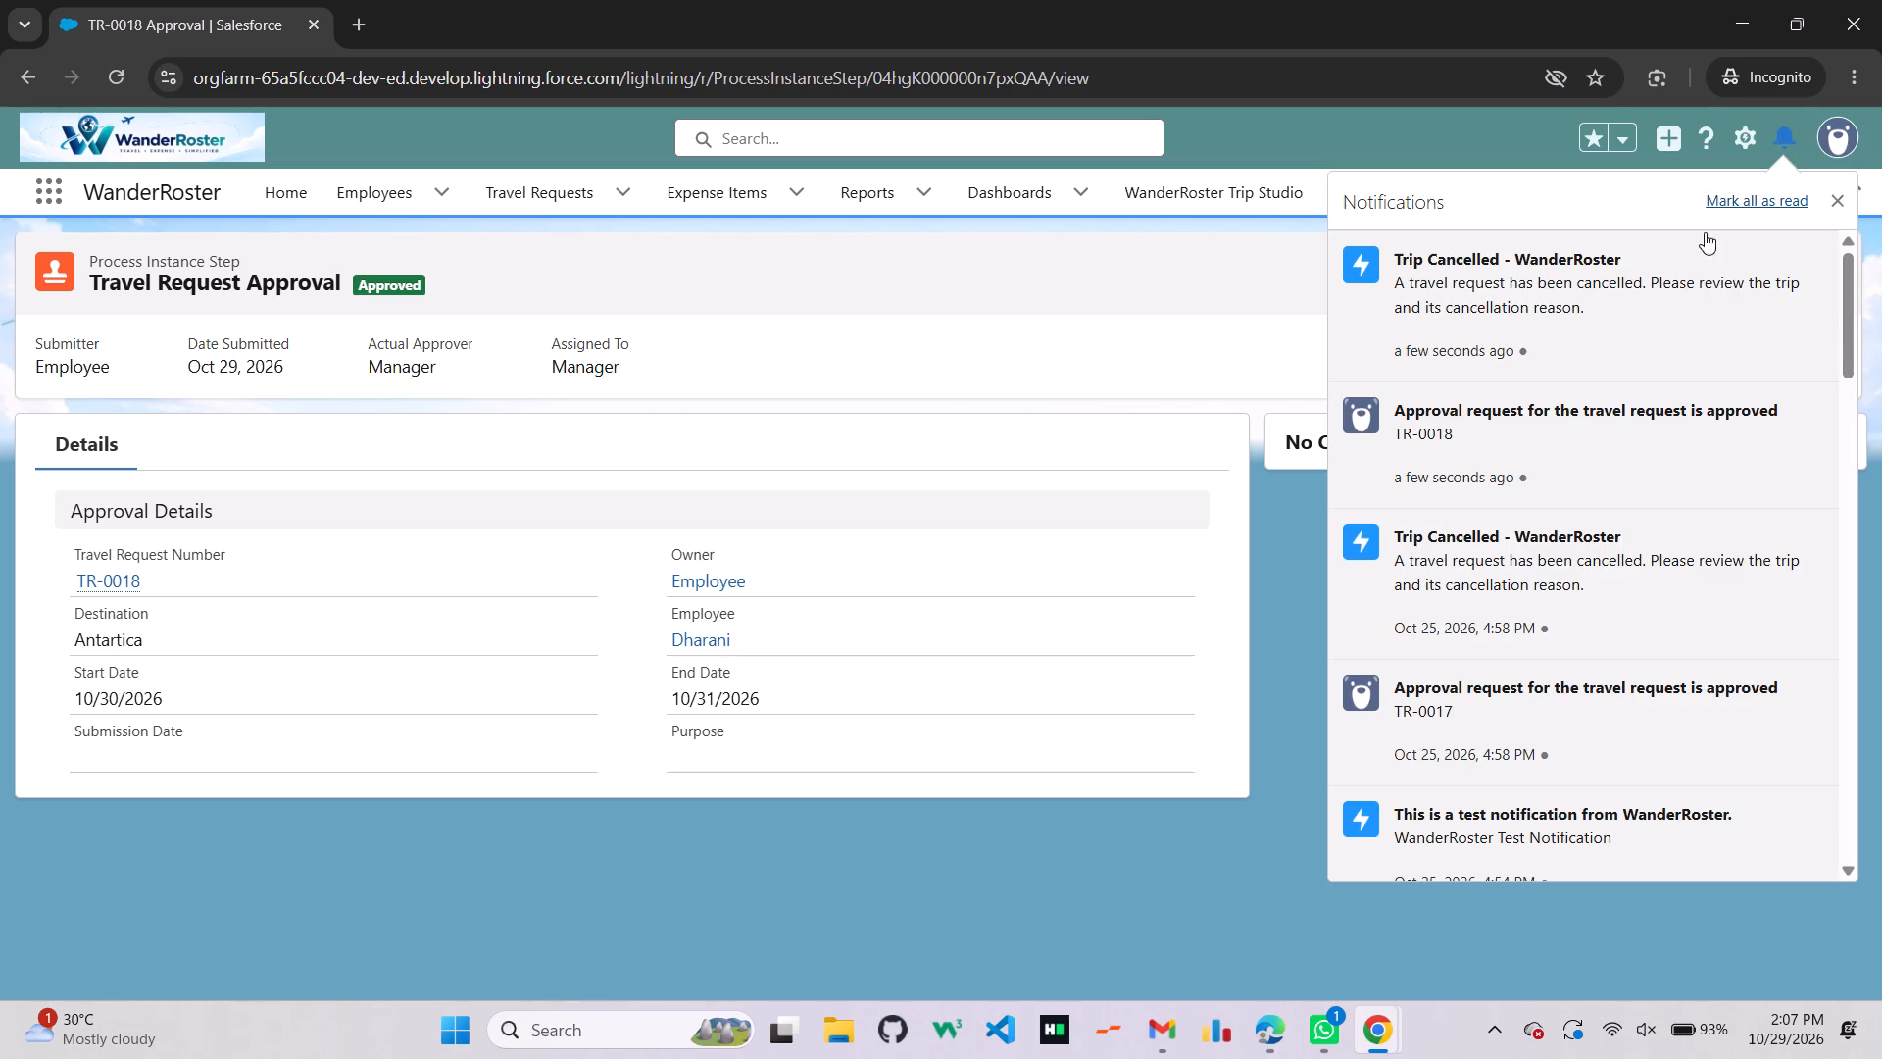
pyautogui.click(1681, 256)
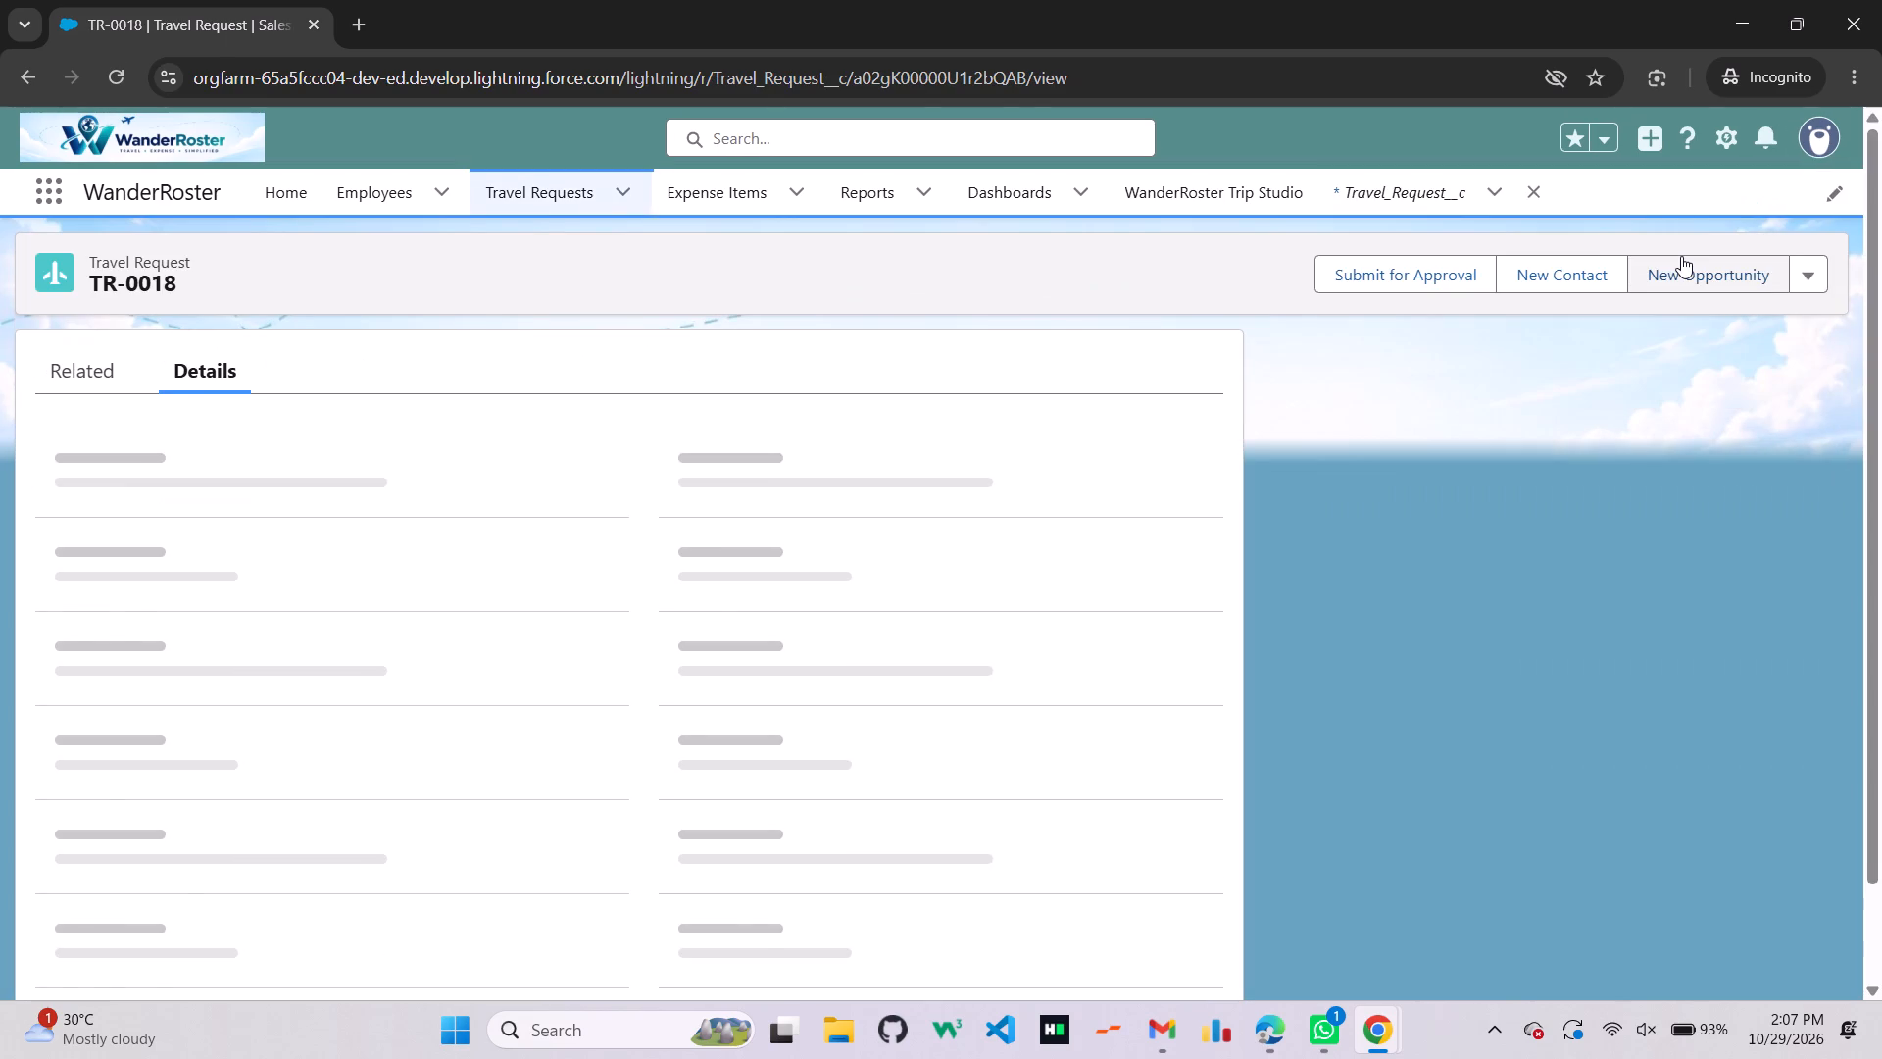
pyautogui.scroll(-1, 1298, 656)
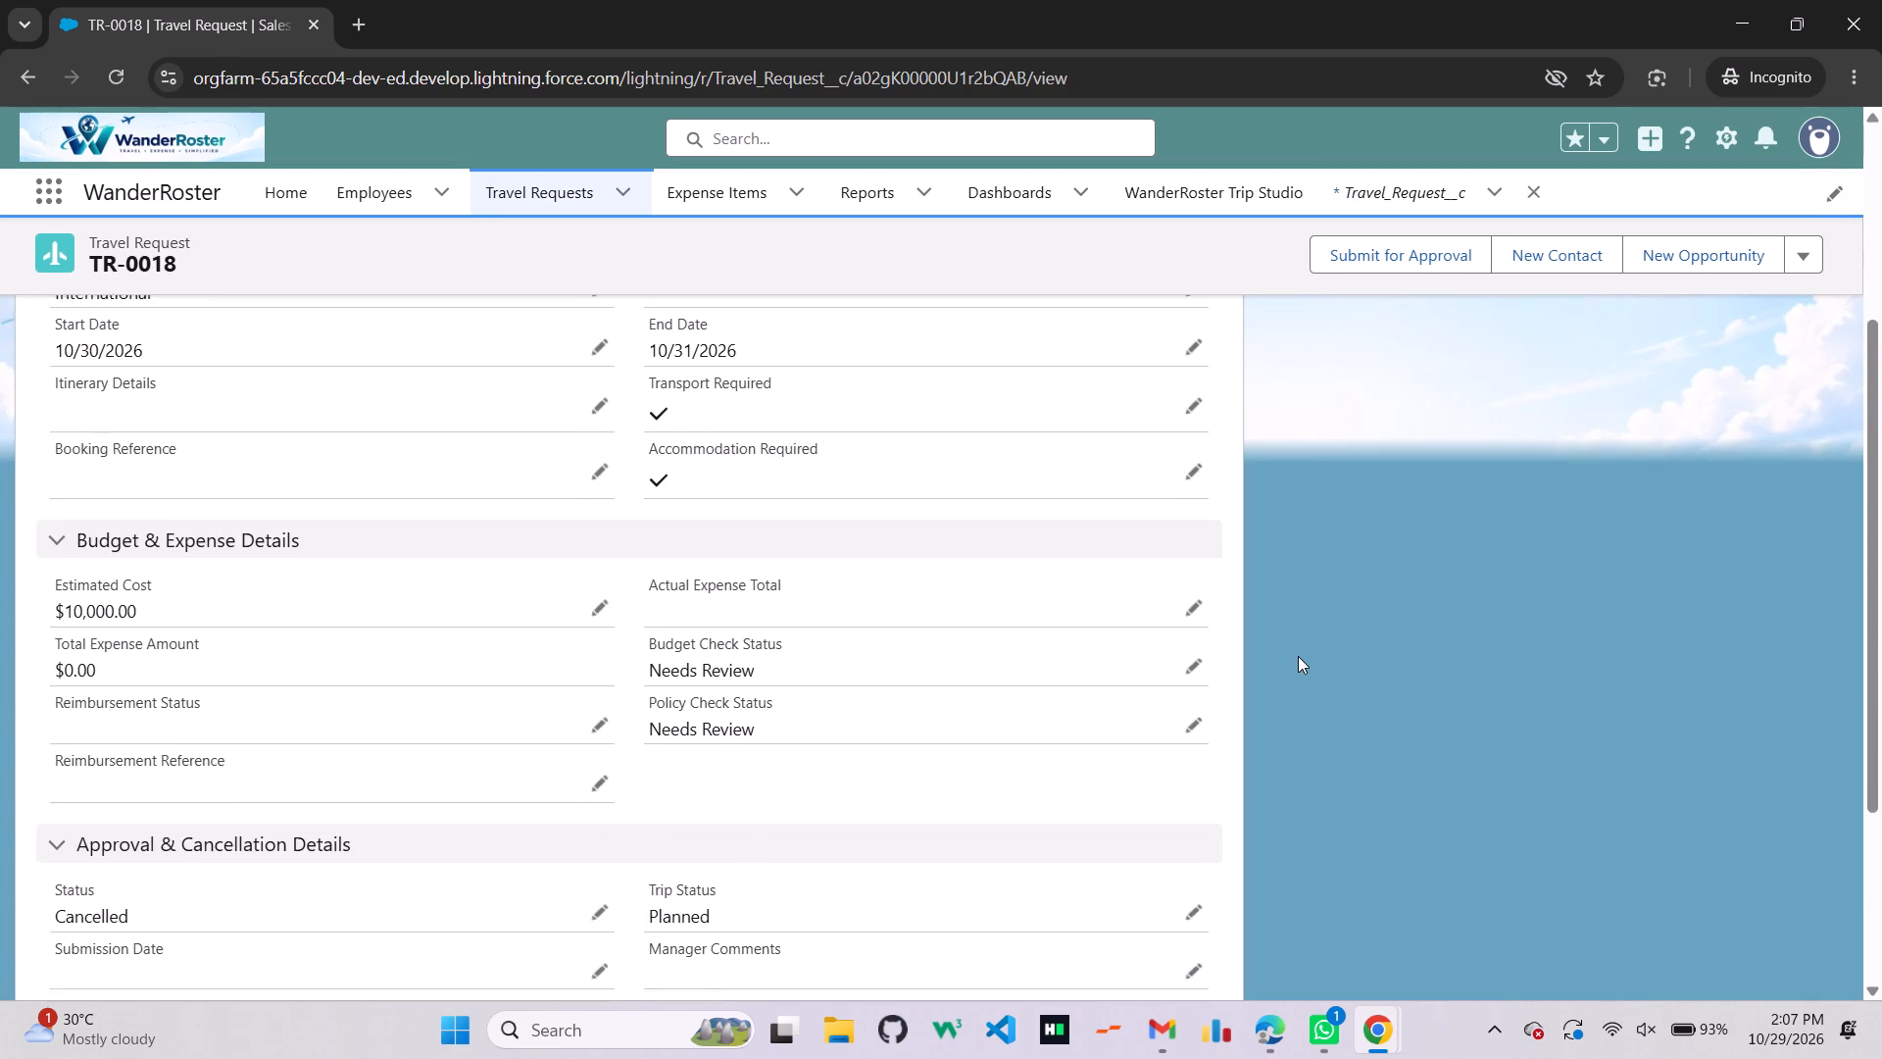
pyautogui.scroll(-2, 1298, 656)
pyautogui.scroll(8, 1298, 656)
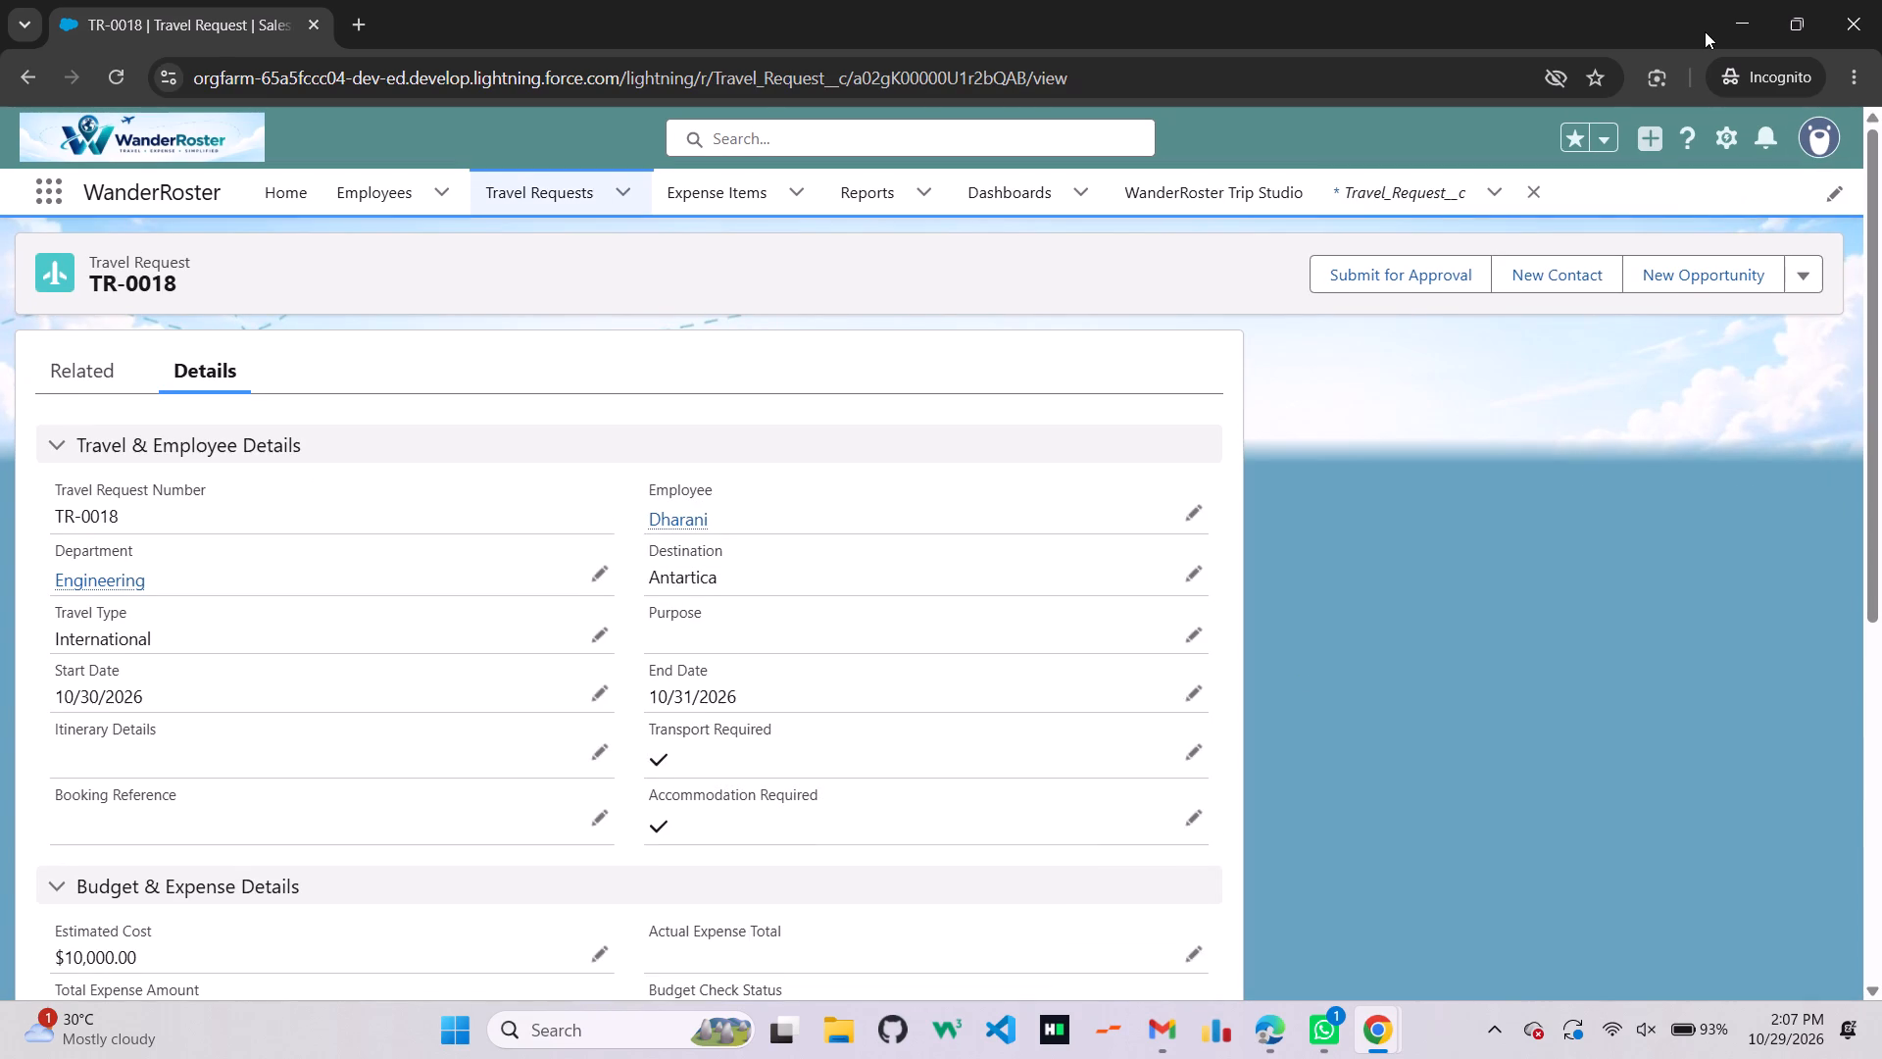
pyautogui.click(1726, 24)
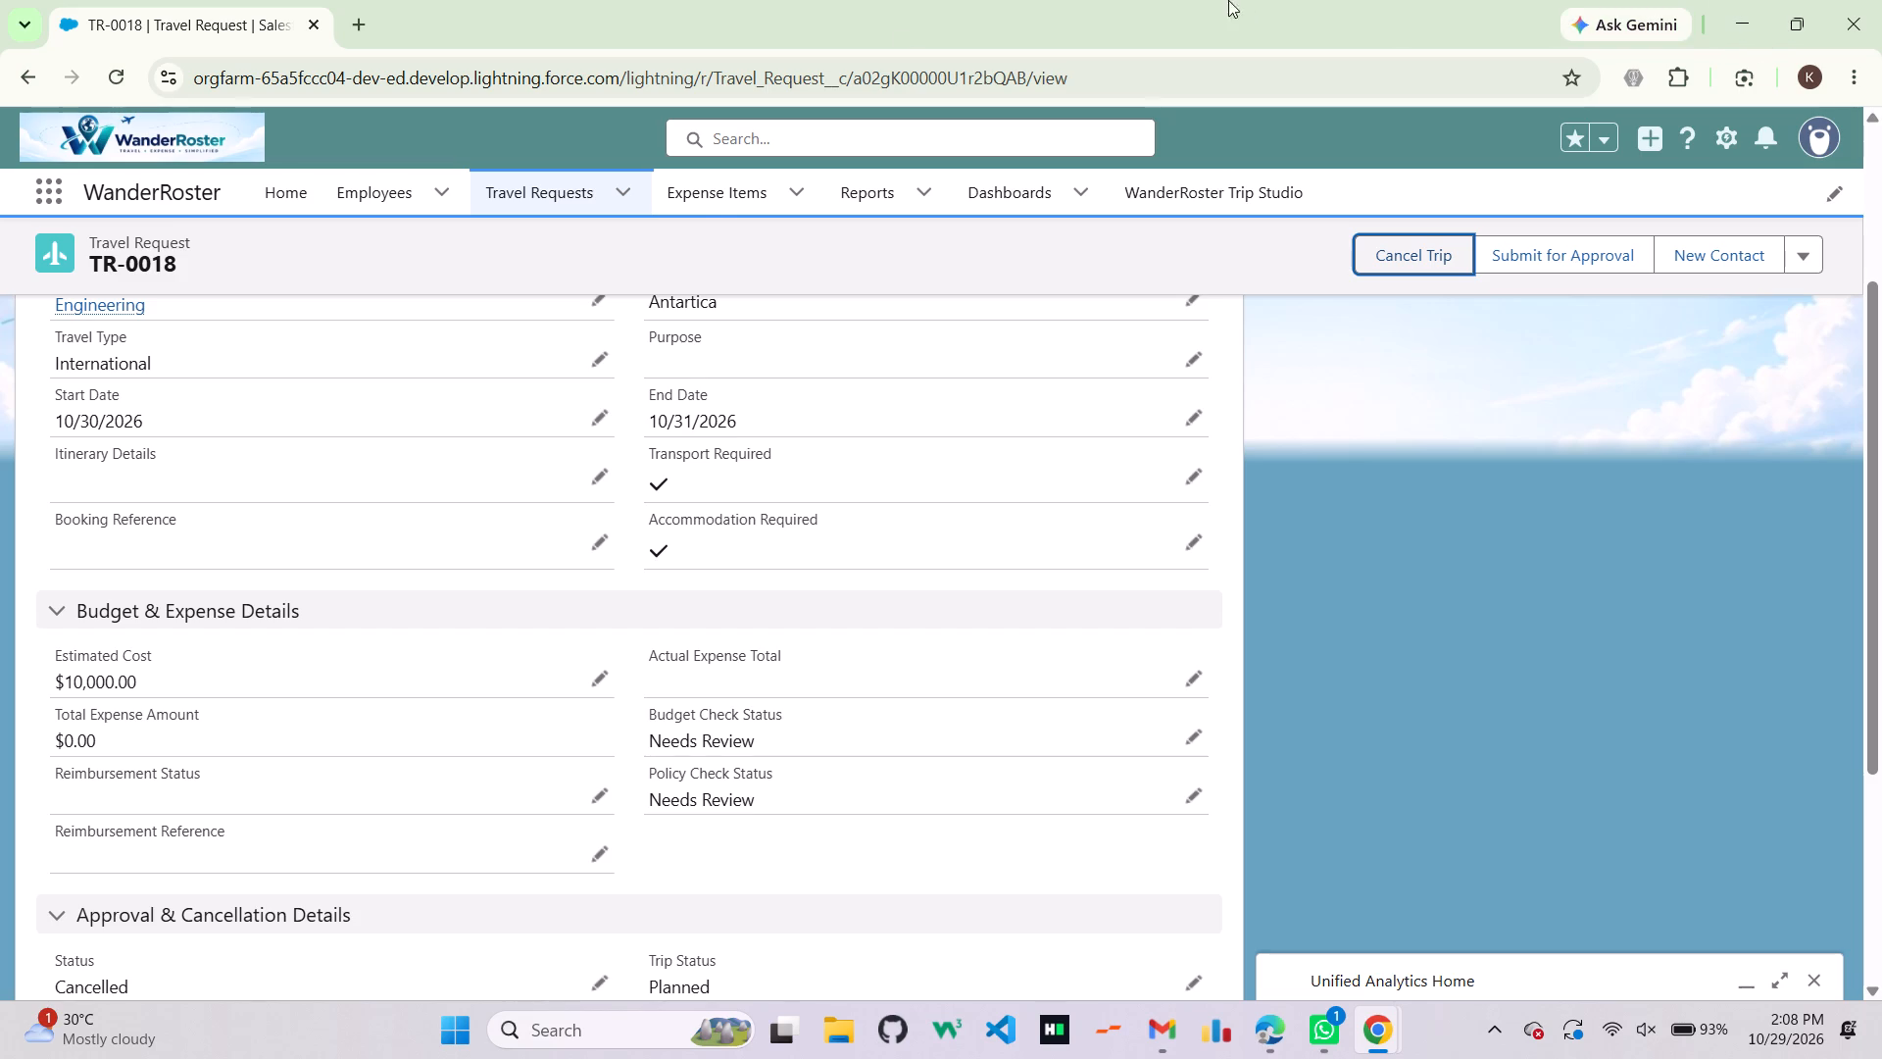
# Look through the Expense Items list, Reports and Dashboards in the employee session.
pyautogui.click(710, 193)
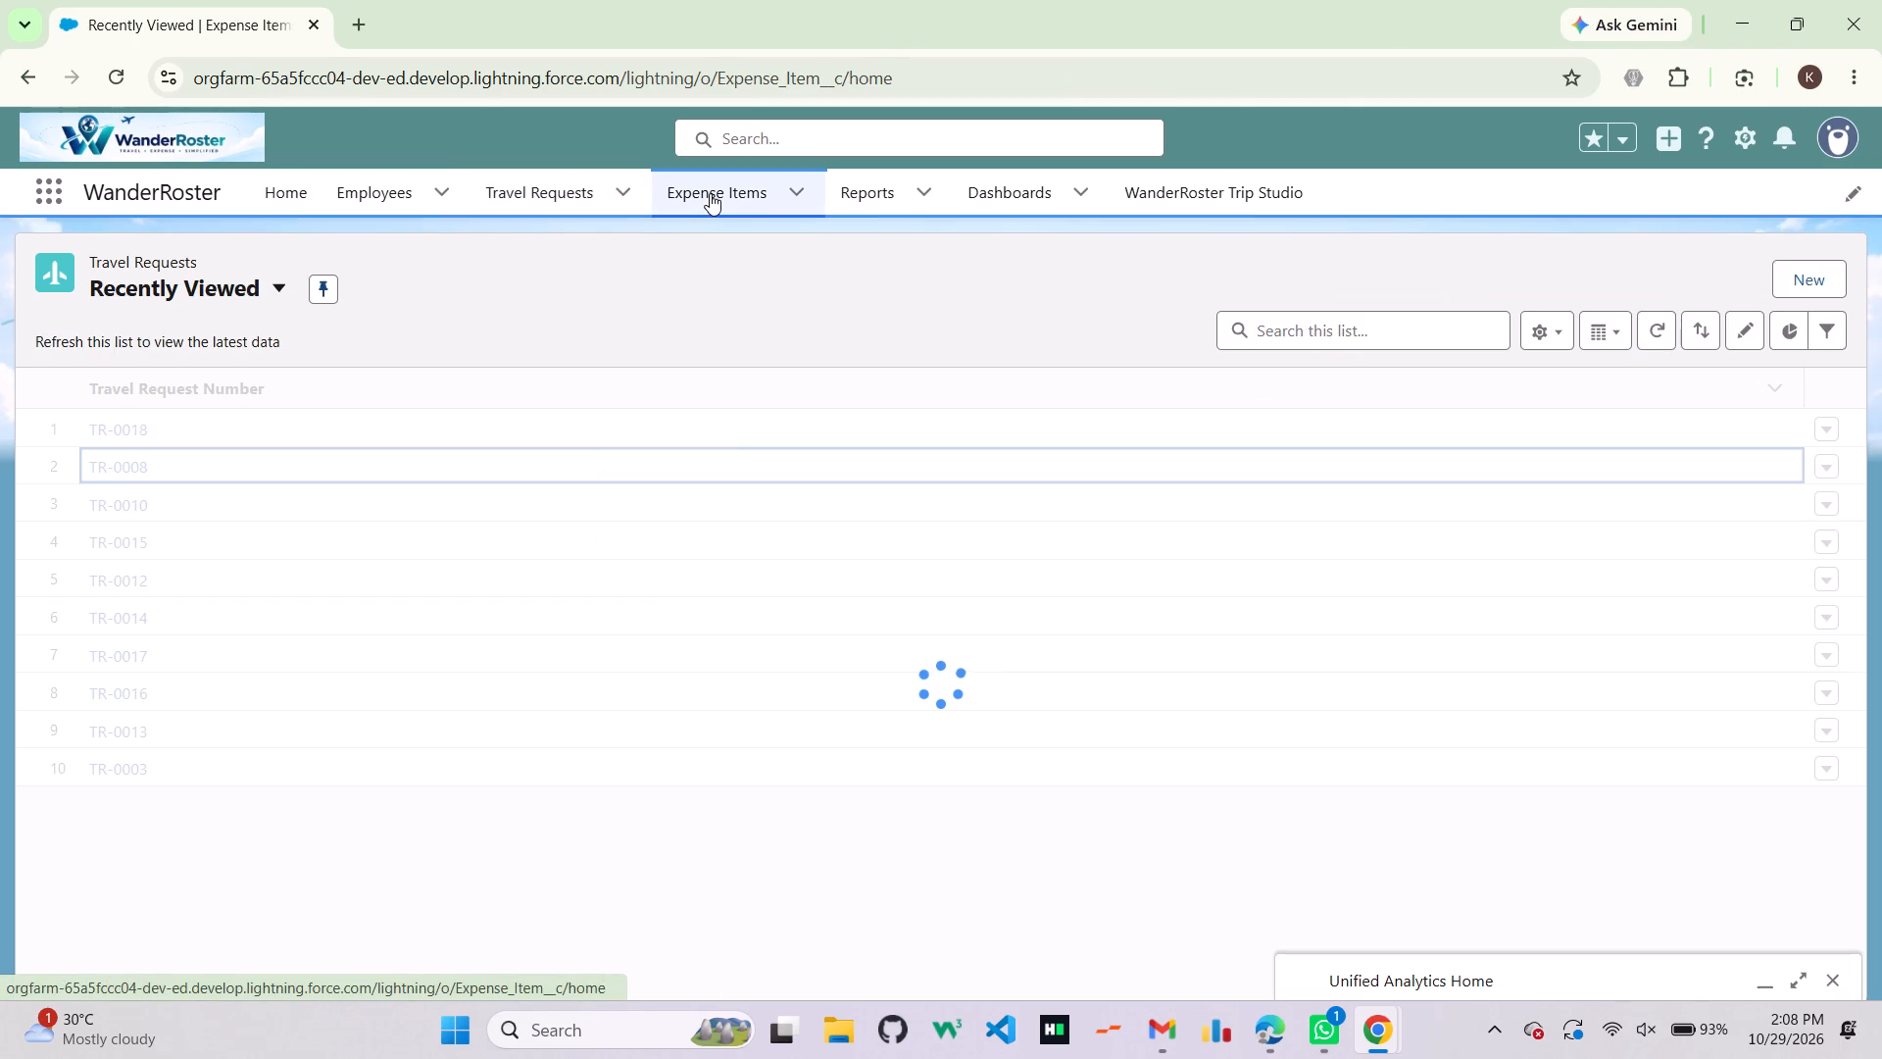
pyautogui.scroll(-1, 853, 353)
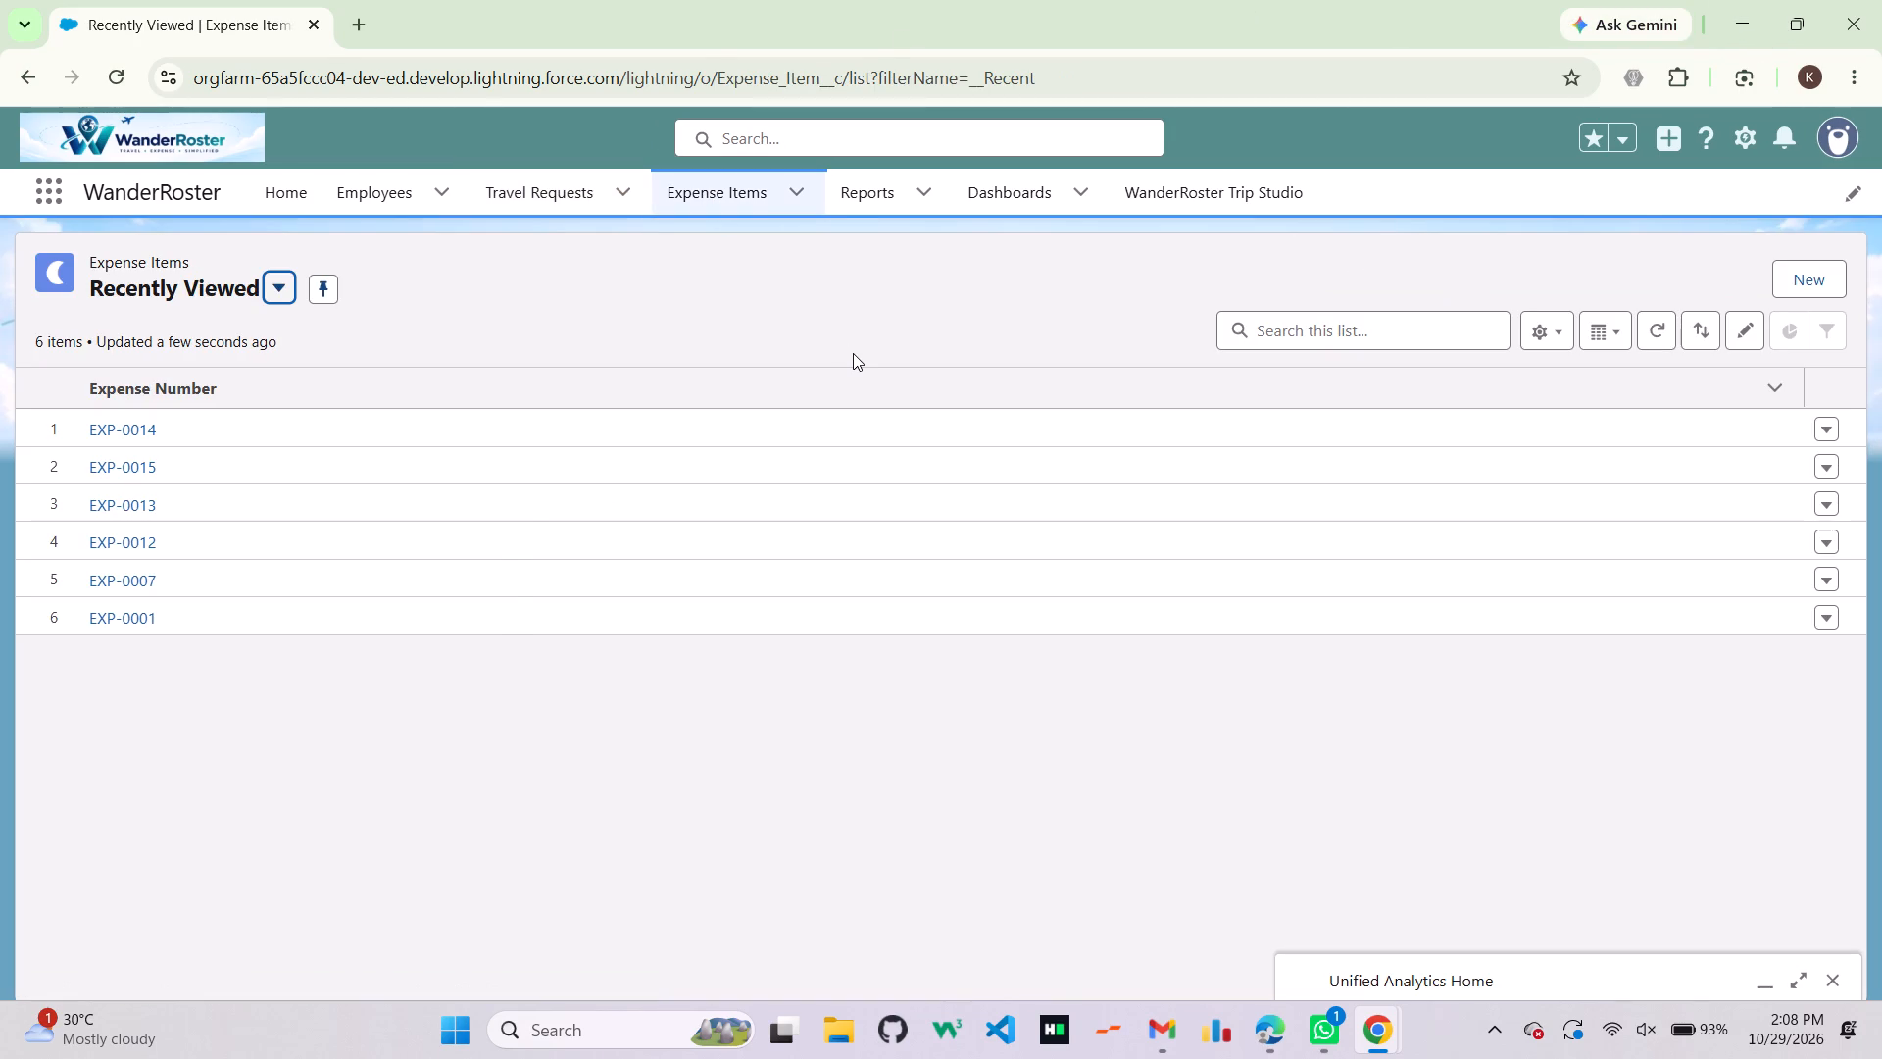
pyautogui.scroll(-9, 853, 353)
pyautogui.click(902, 217)
pyautogui.click(902, 196)
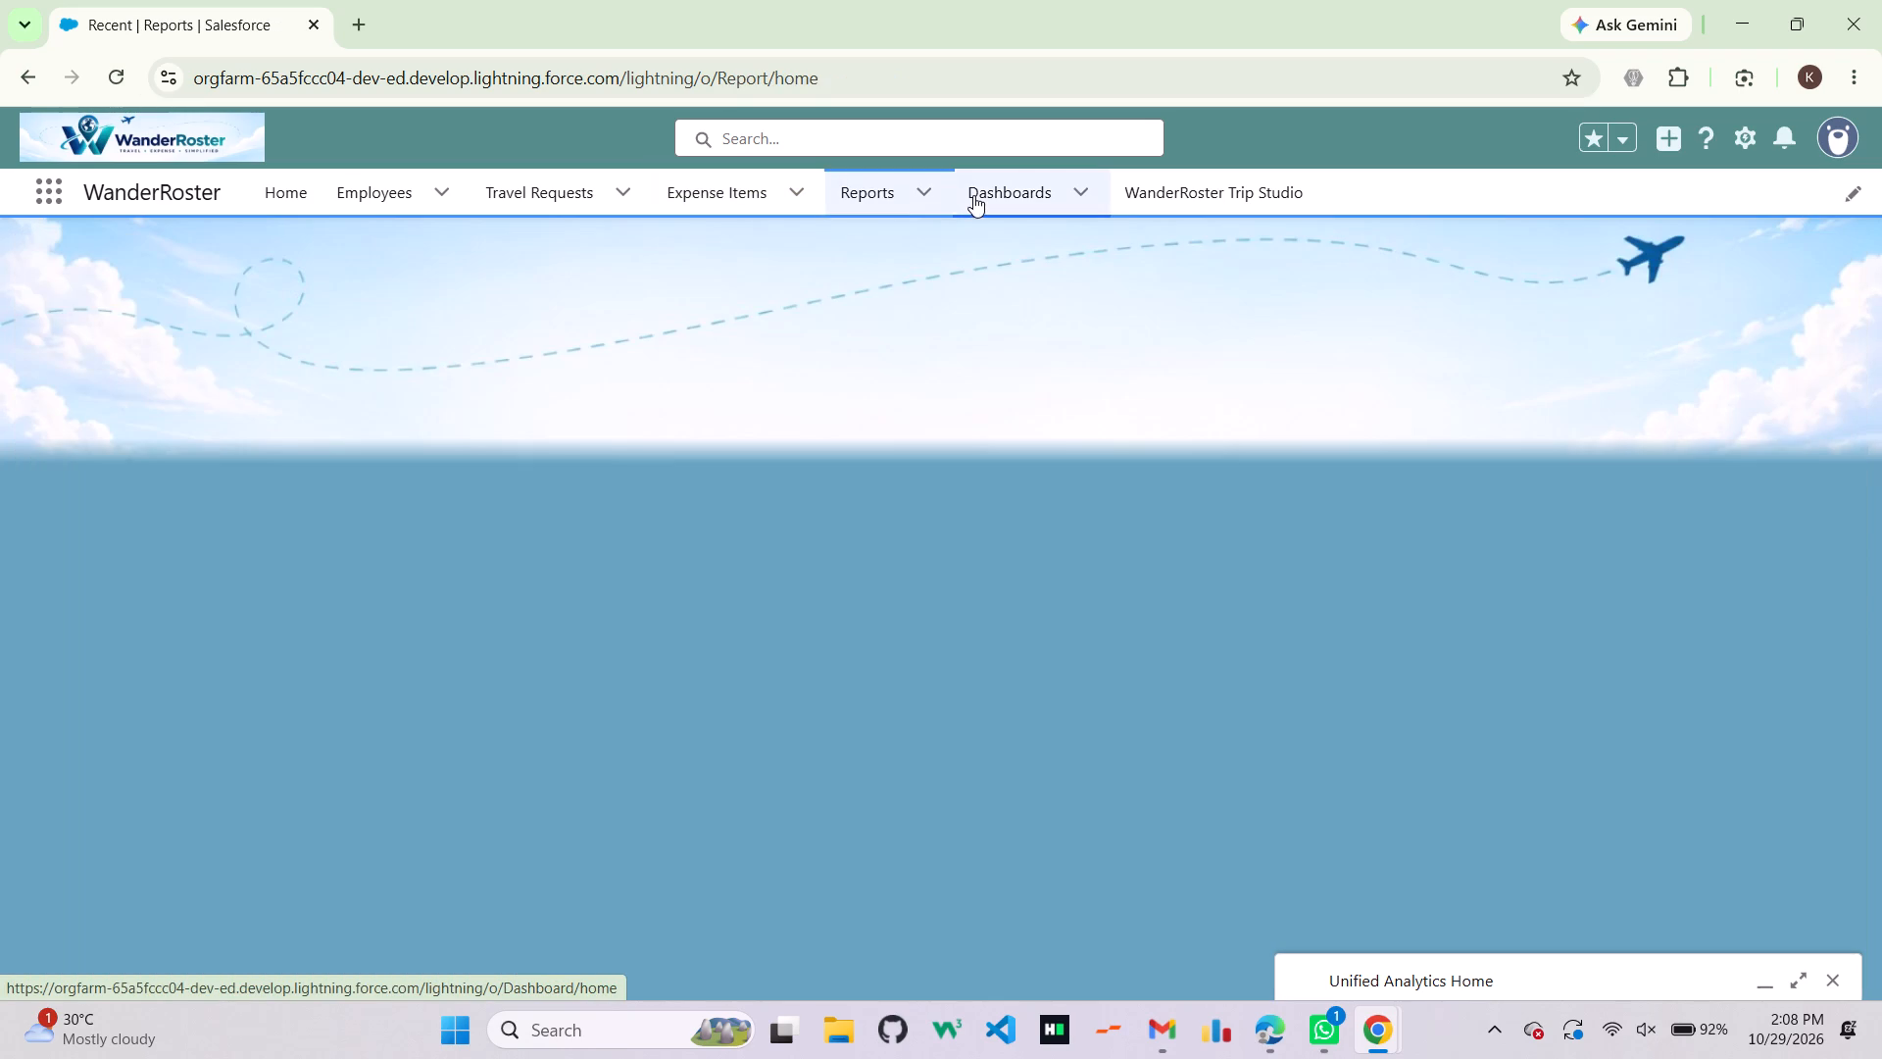
pyautogui.click(973, 195)
# Open WanderRoster Trip Studio in the employee session and check which existing trips can be selected under Travel Request.
pyautogui.click(1145, 186)
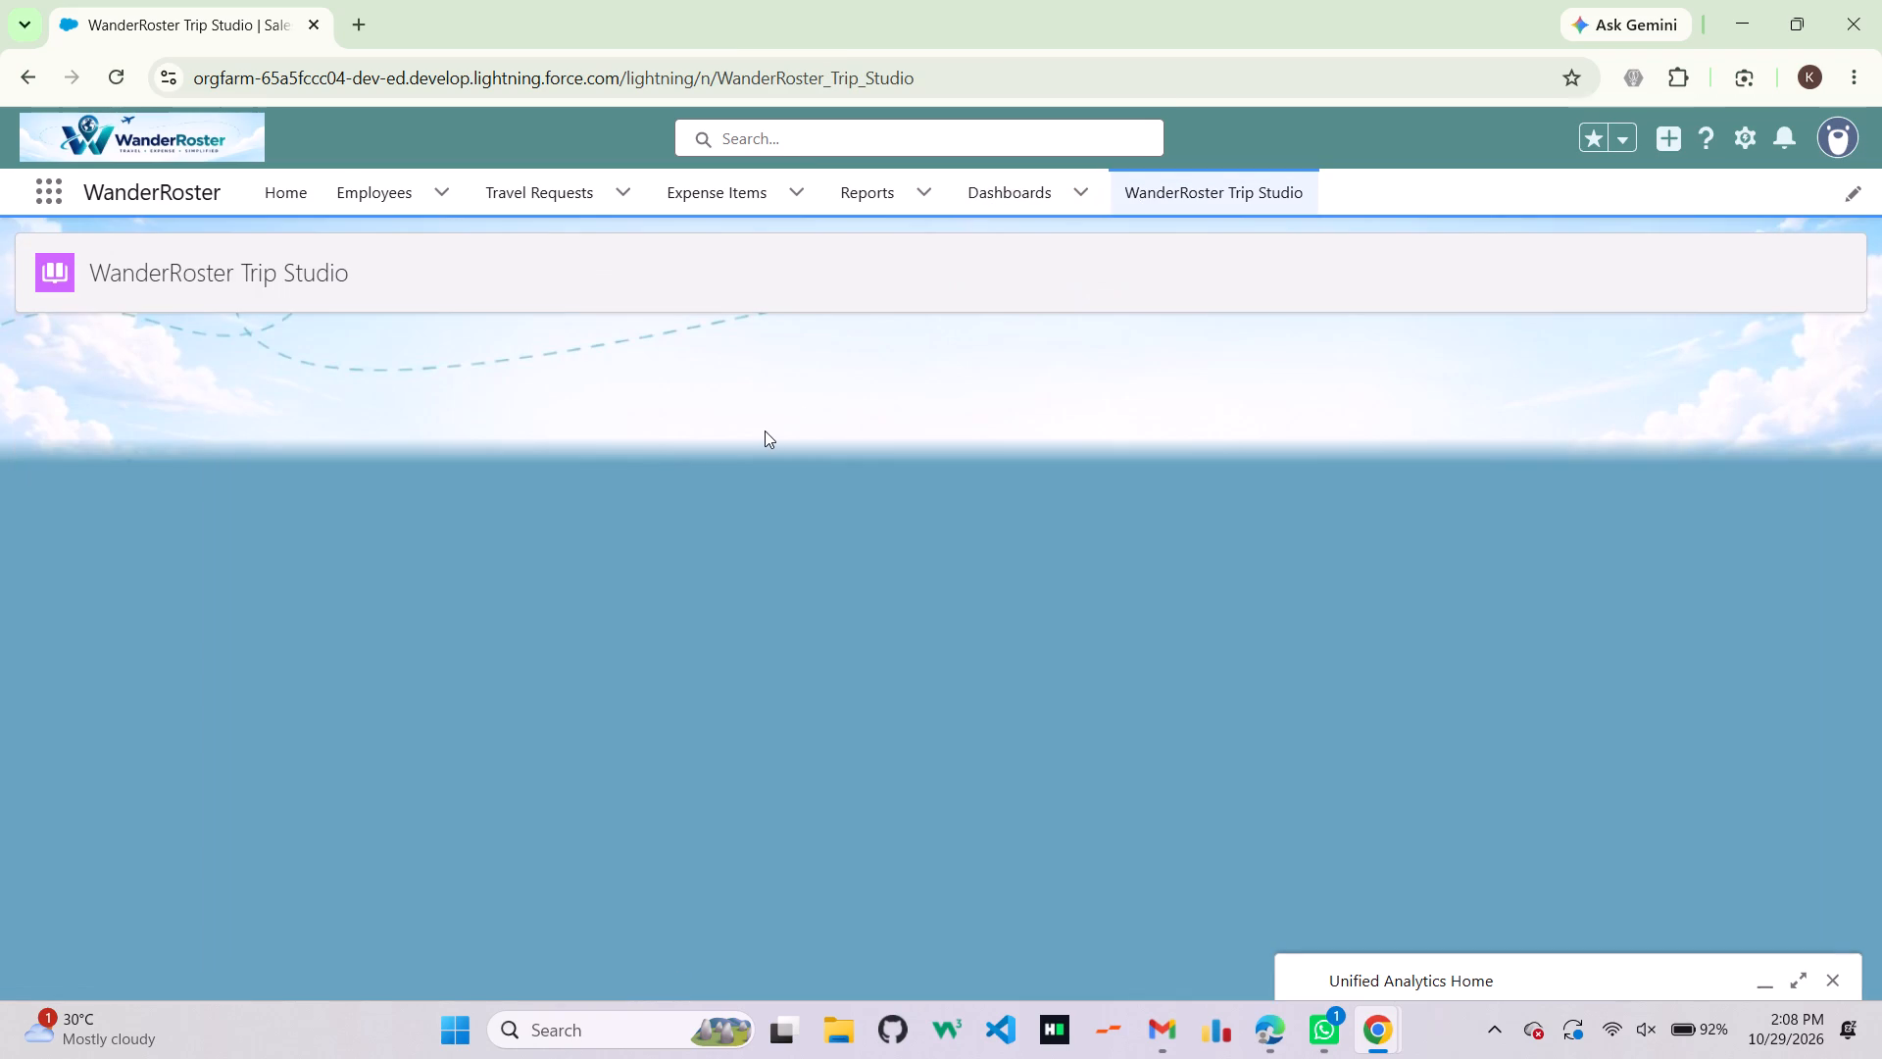
pyautogui.scroll(-2, 765, 430)
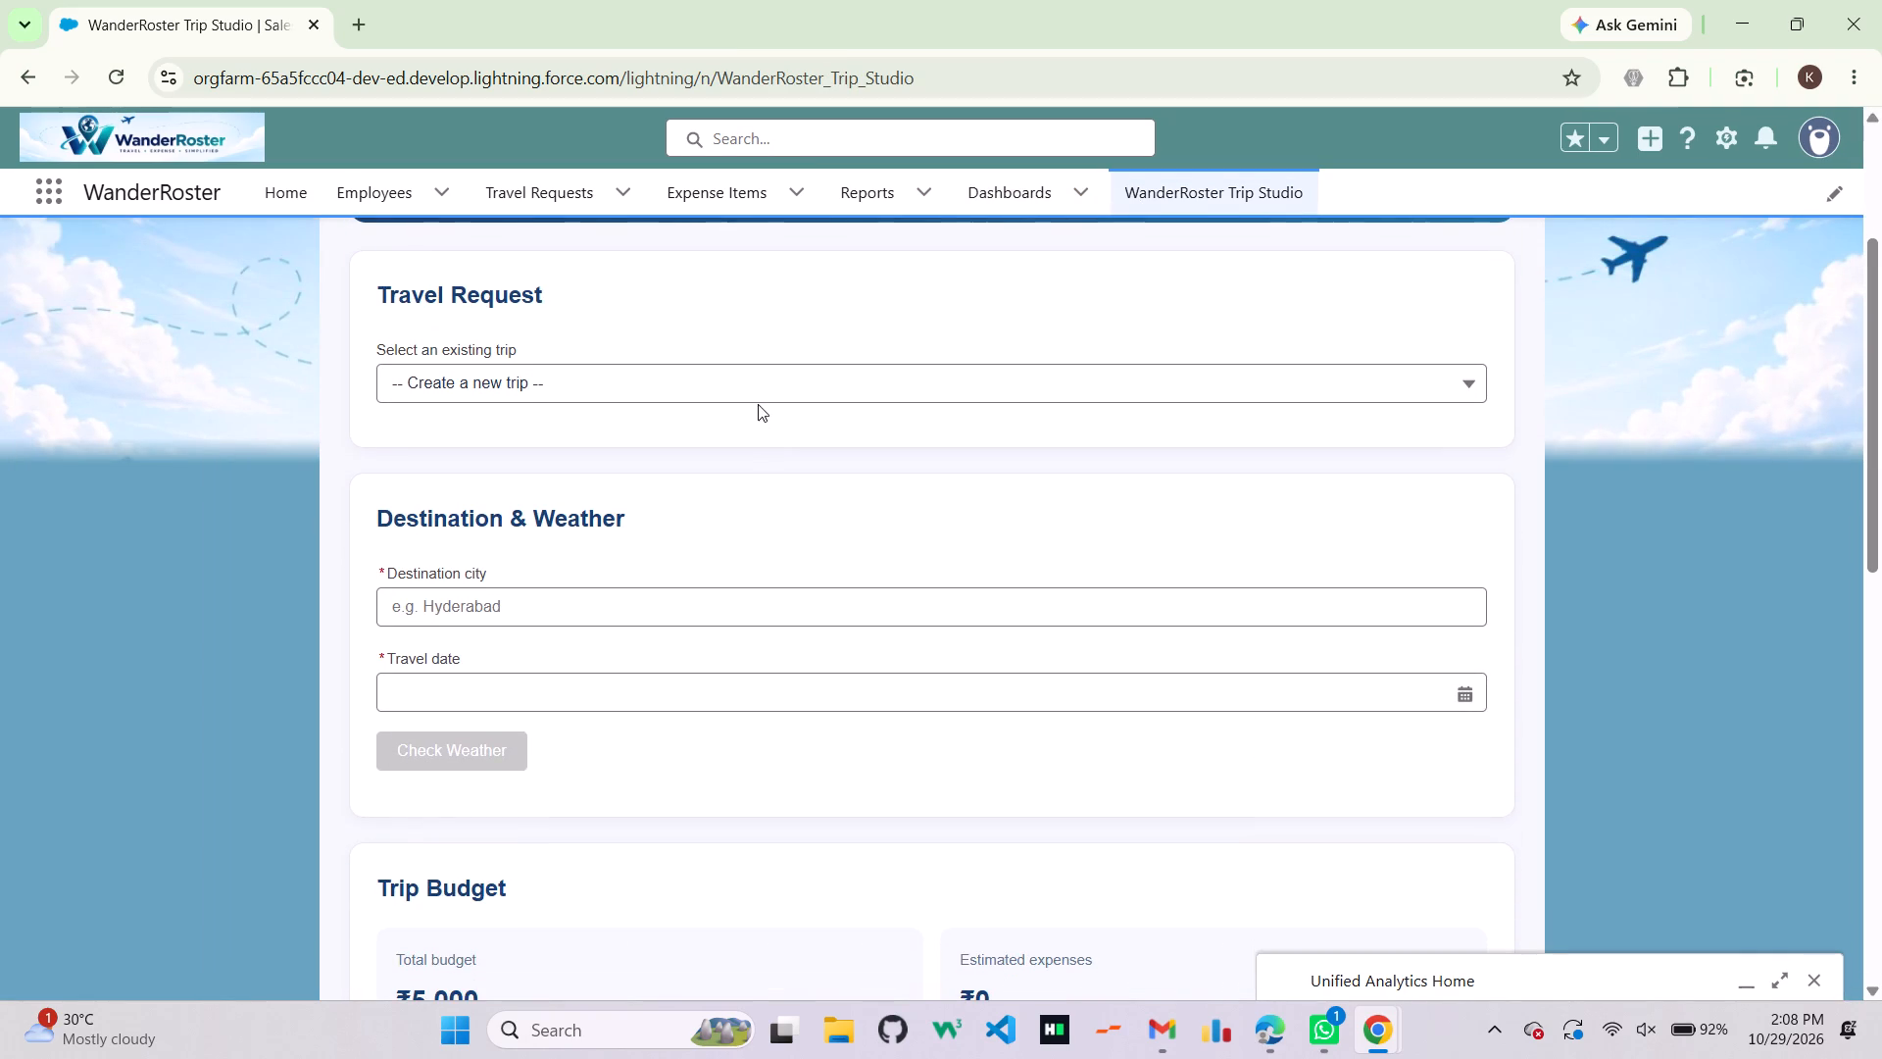
pyautogui.click(758, 402)
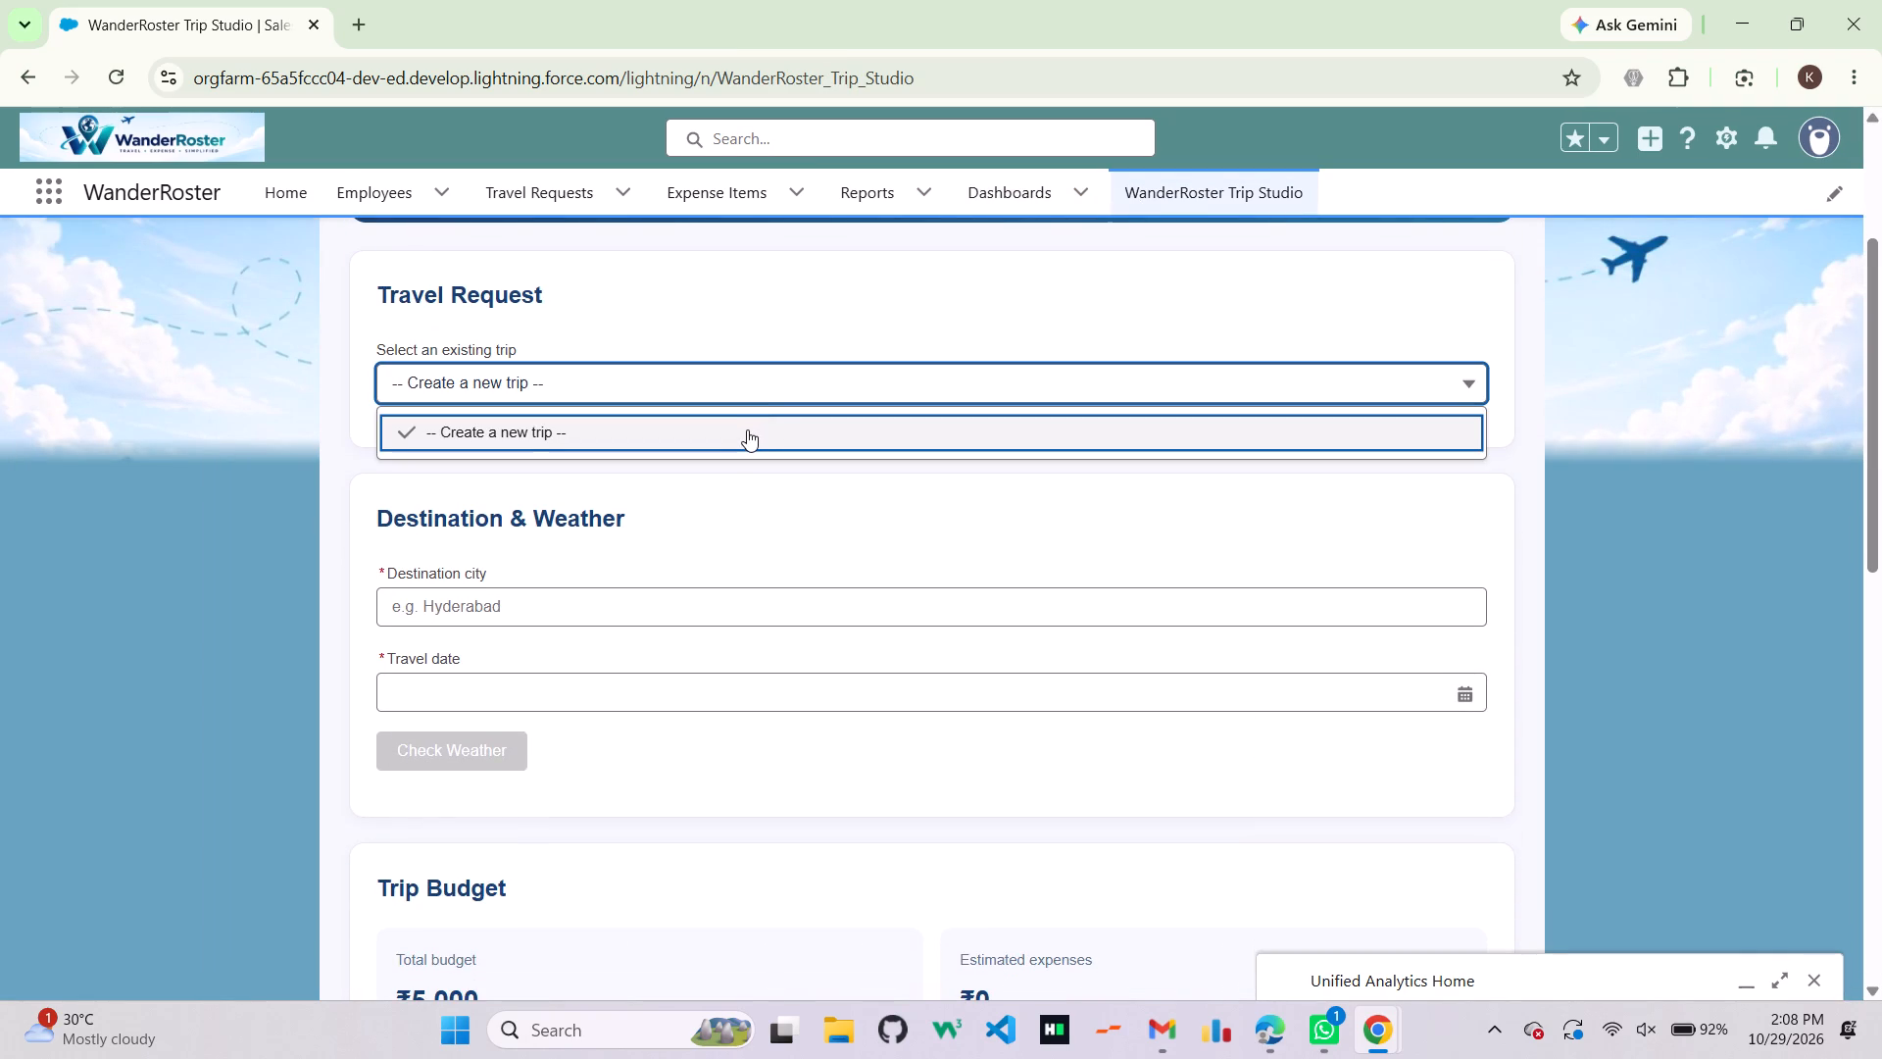
pyautogui.click(747, 429)
pyautogui.click(740, 391)
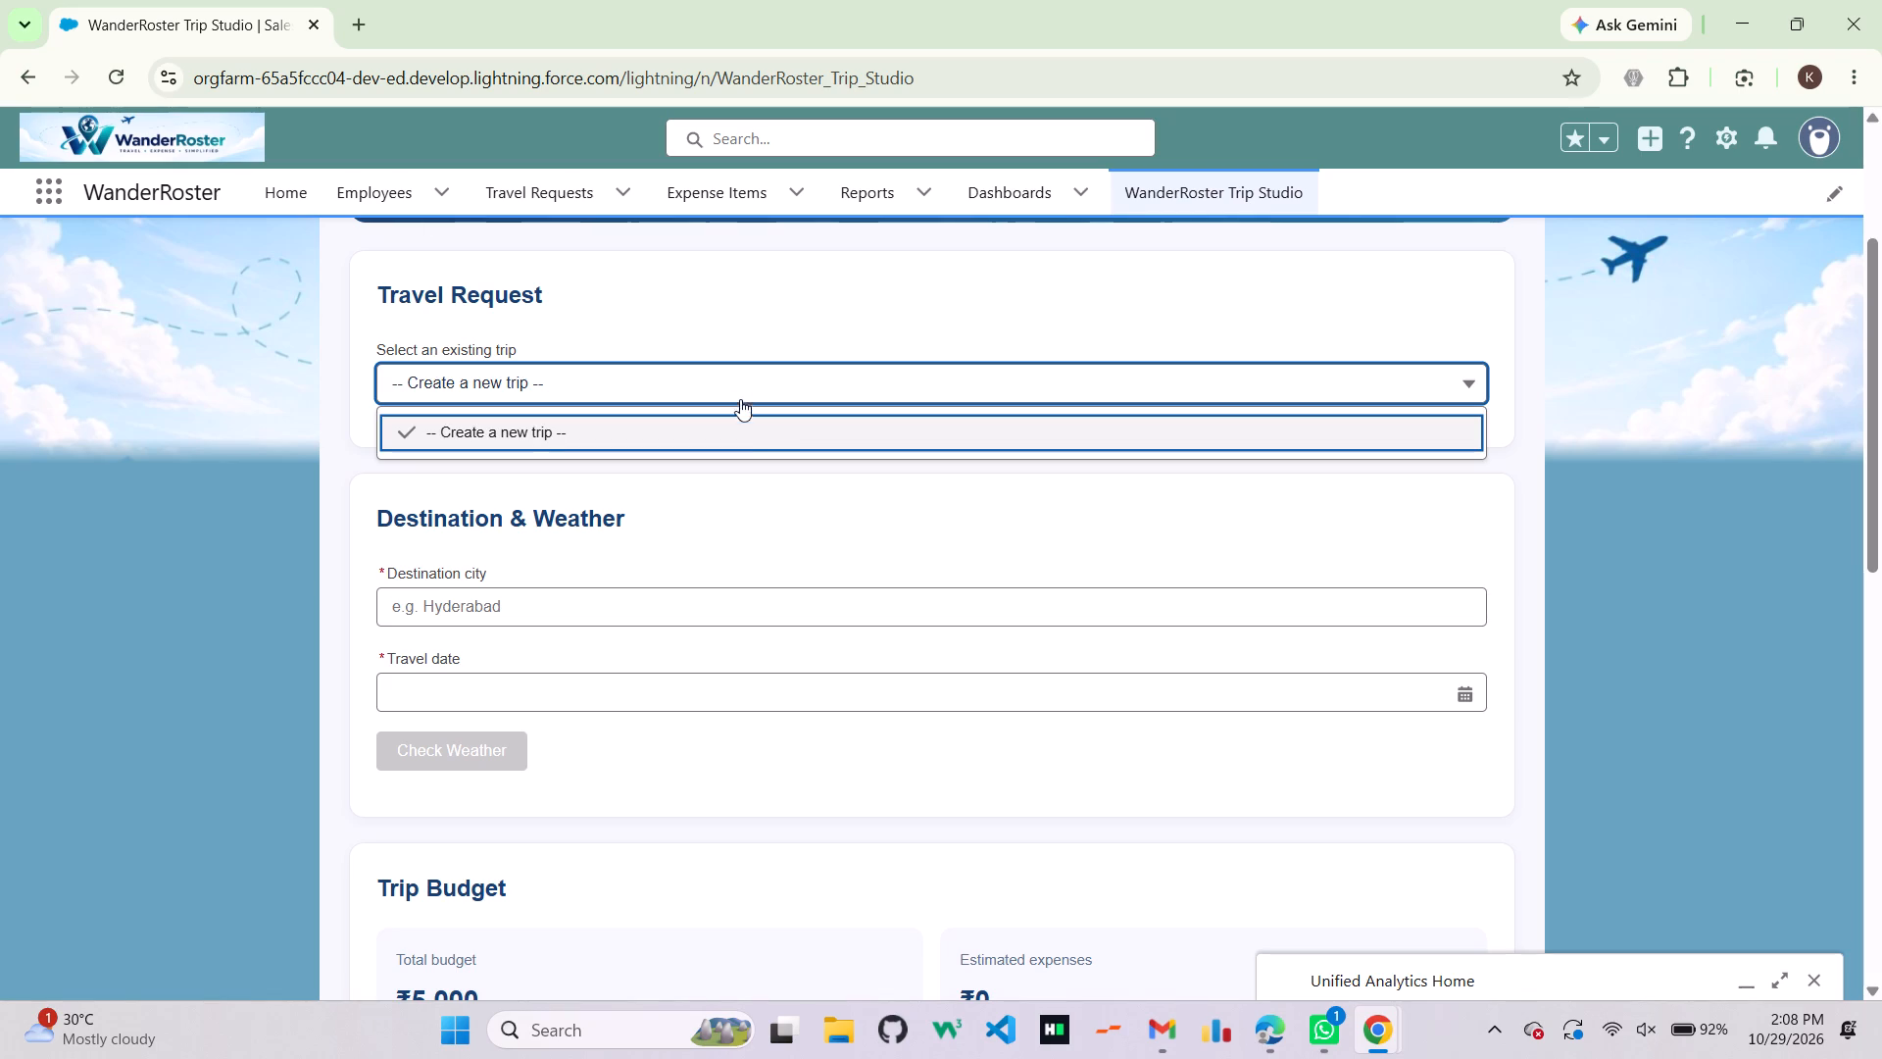
pyautogui.click(743, 430)
pyautogui.click(727, 397)
pyautogui.click(730, 431)
pyautogui.click(646, 637)
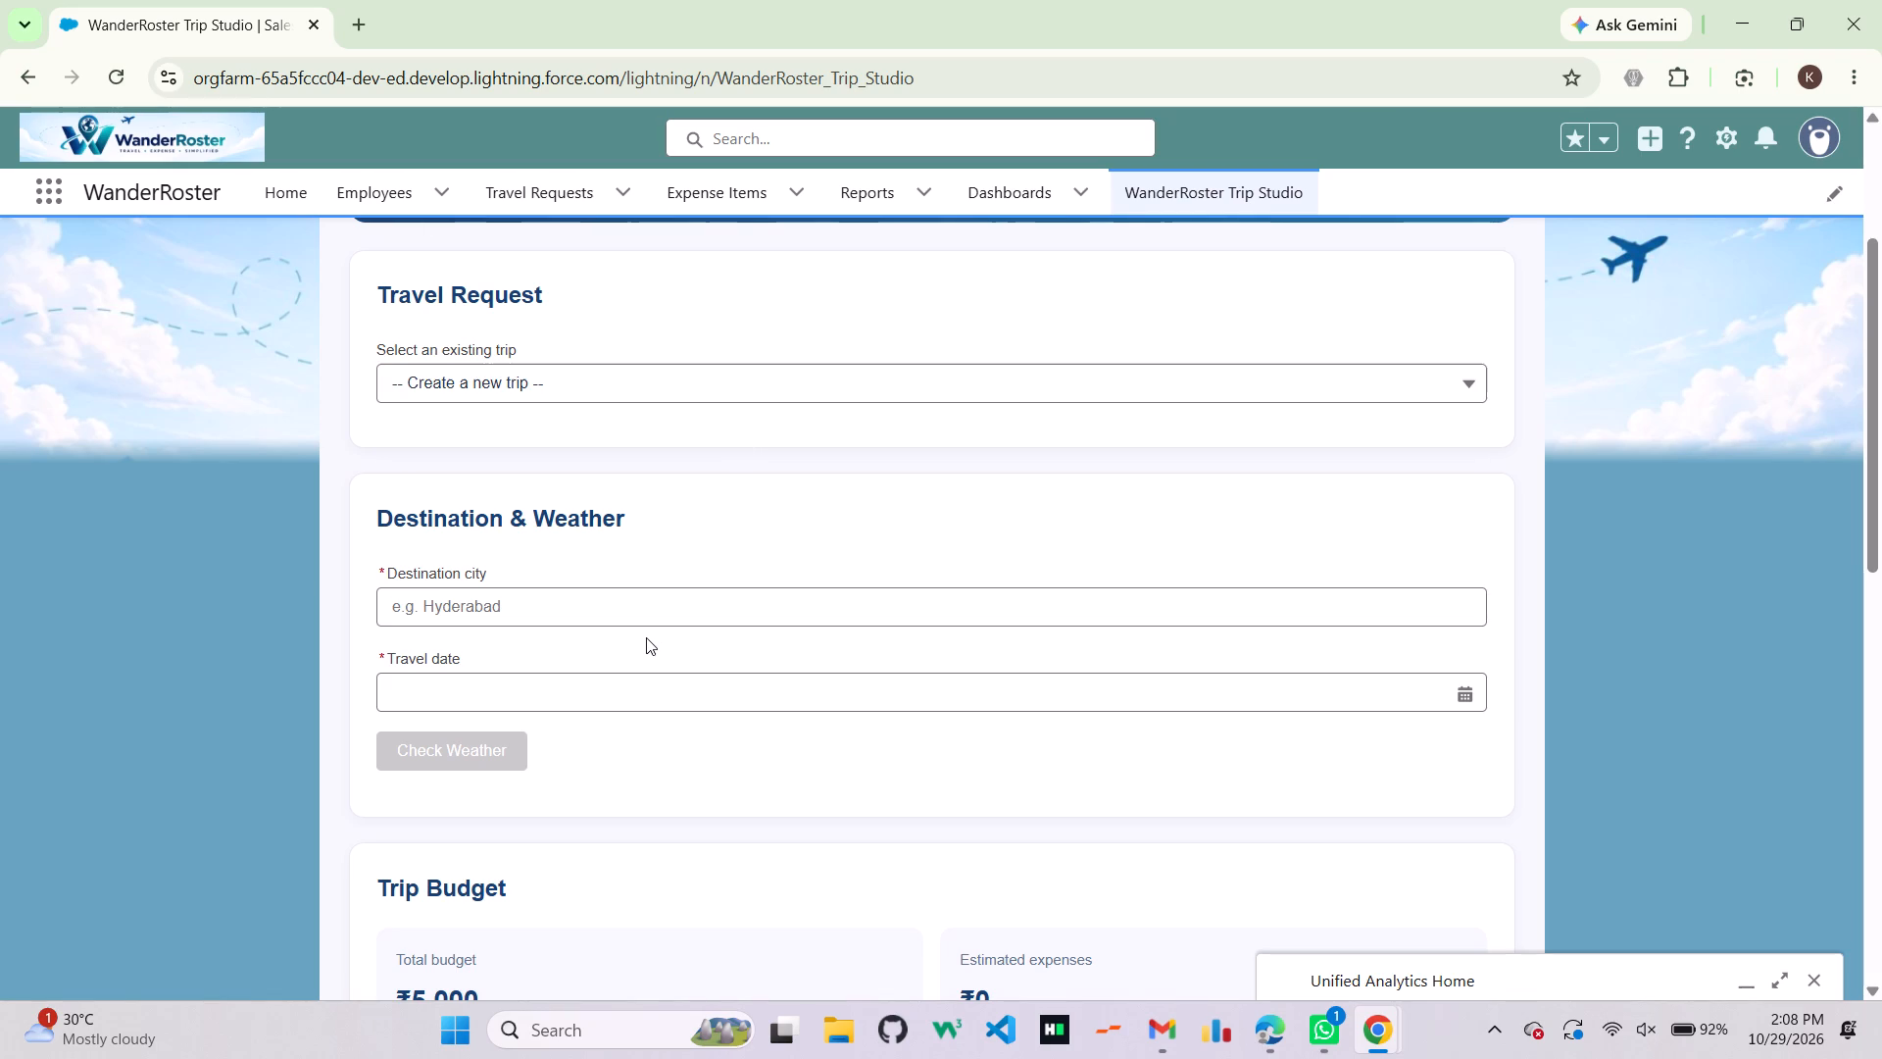
pyautogui.click(635, 609)
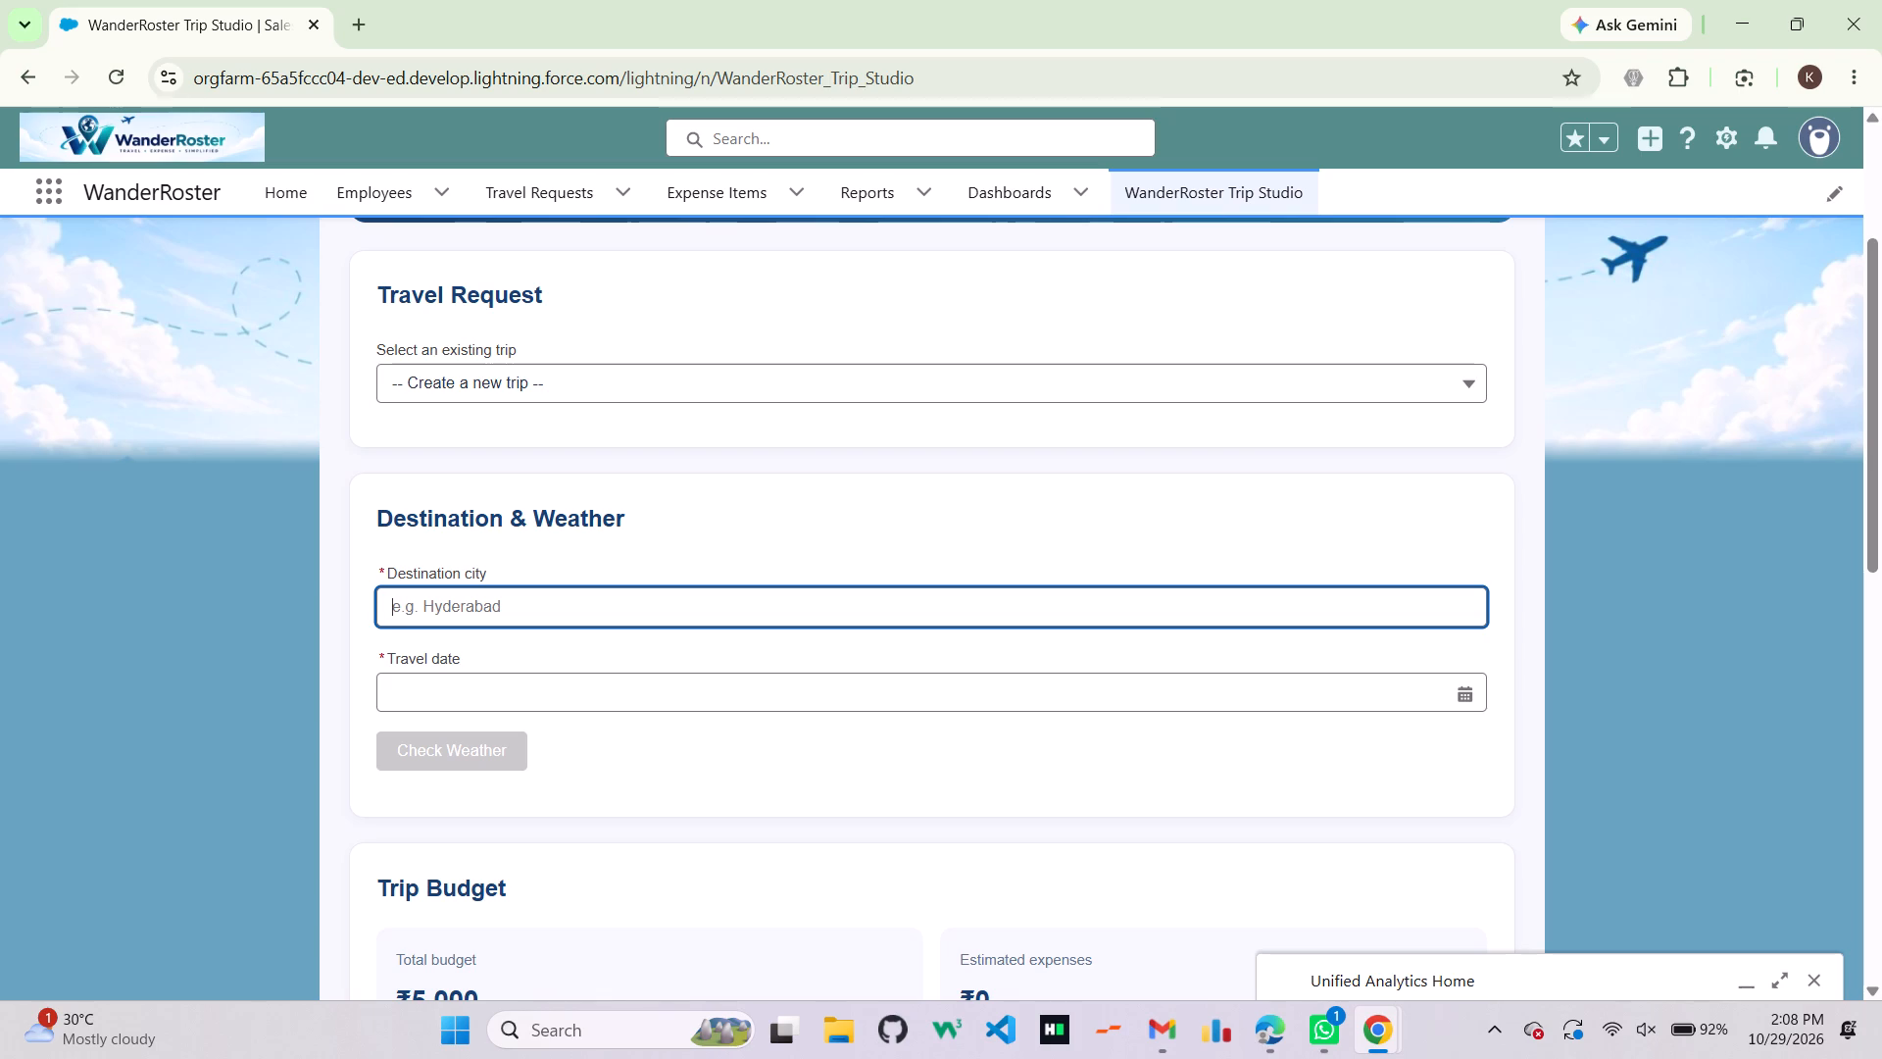
pyautogui.click(606, 401)
pyautogui.click(589, 365)
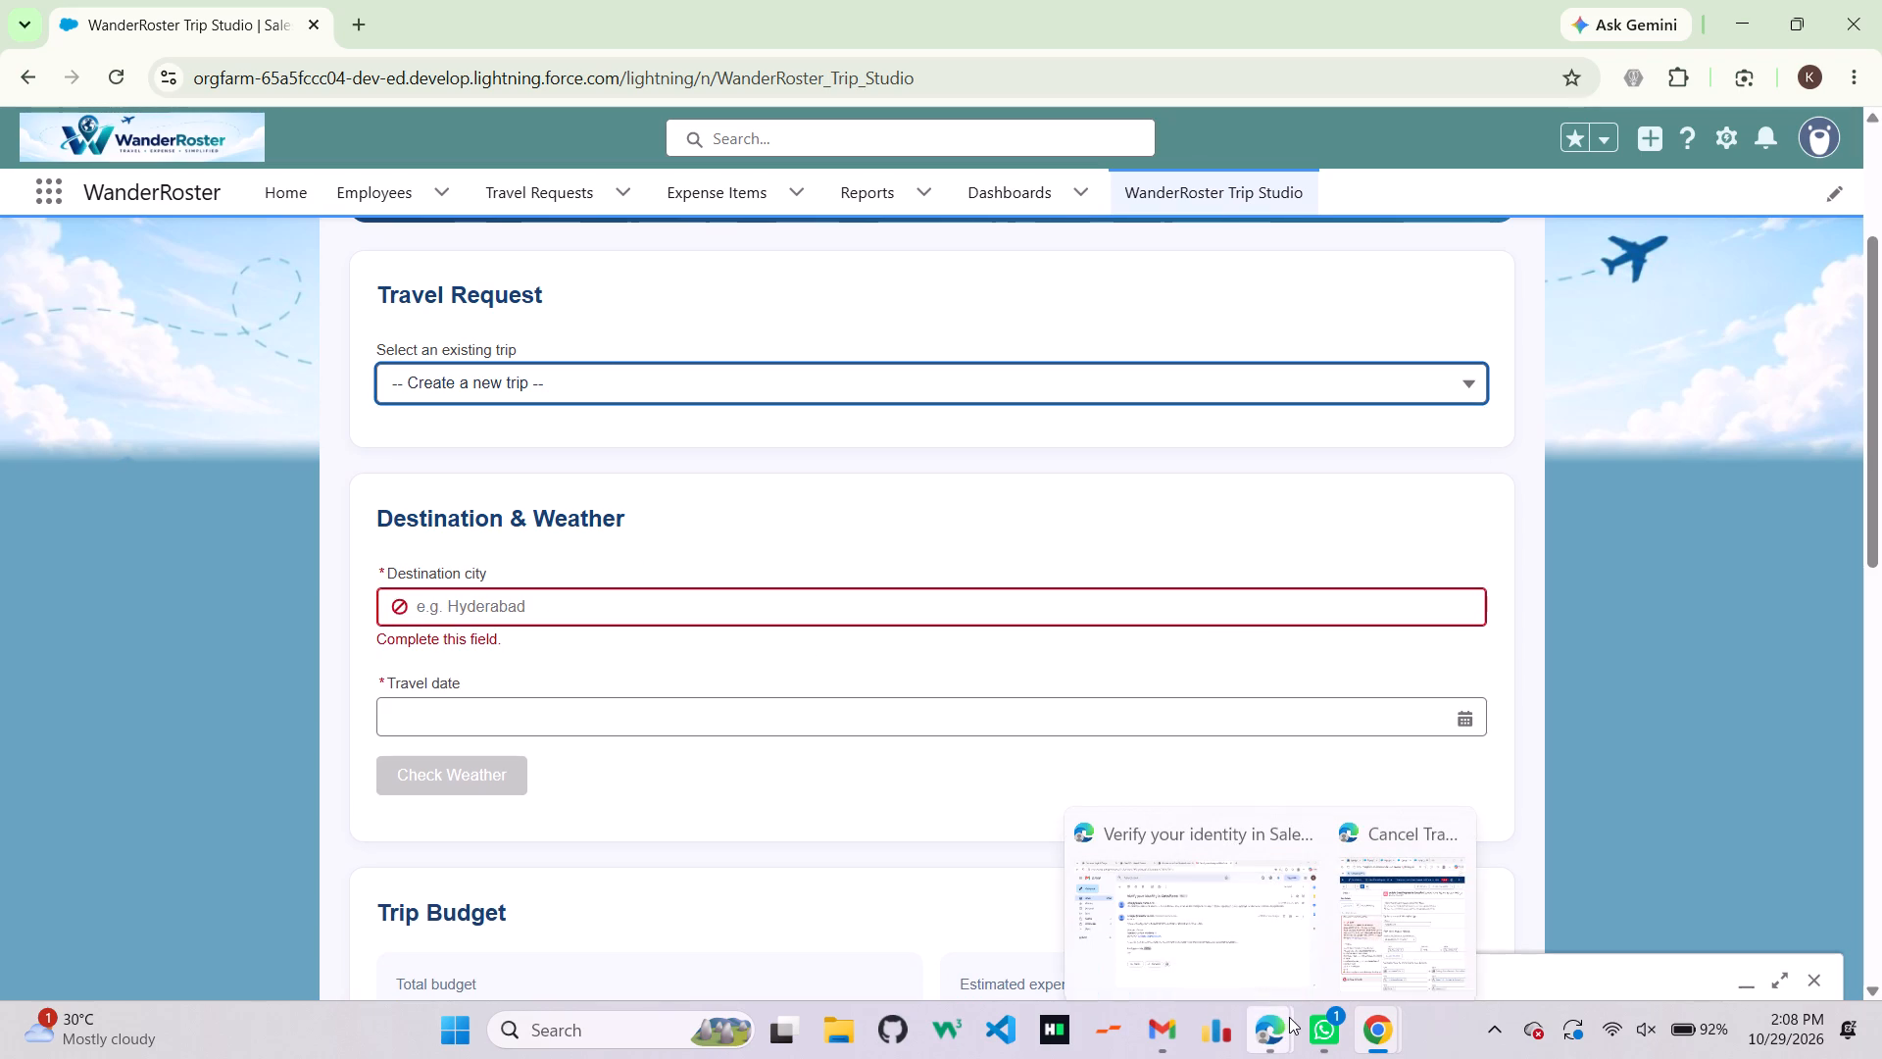
# Switch to the Microsoft Edge session, maximize it, and select existing trip TR-0018 - Antartica in WanderRoster Trip Studio.
pyautogui.click(1421, 890)
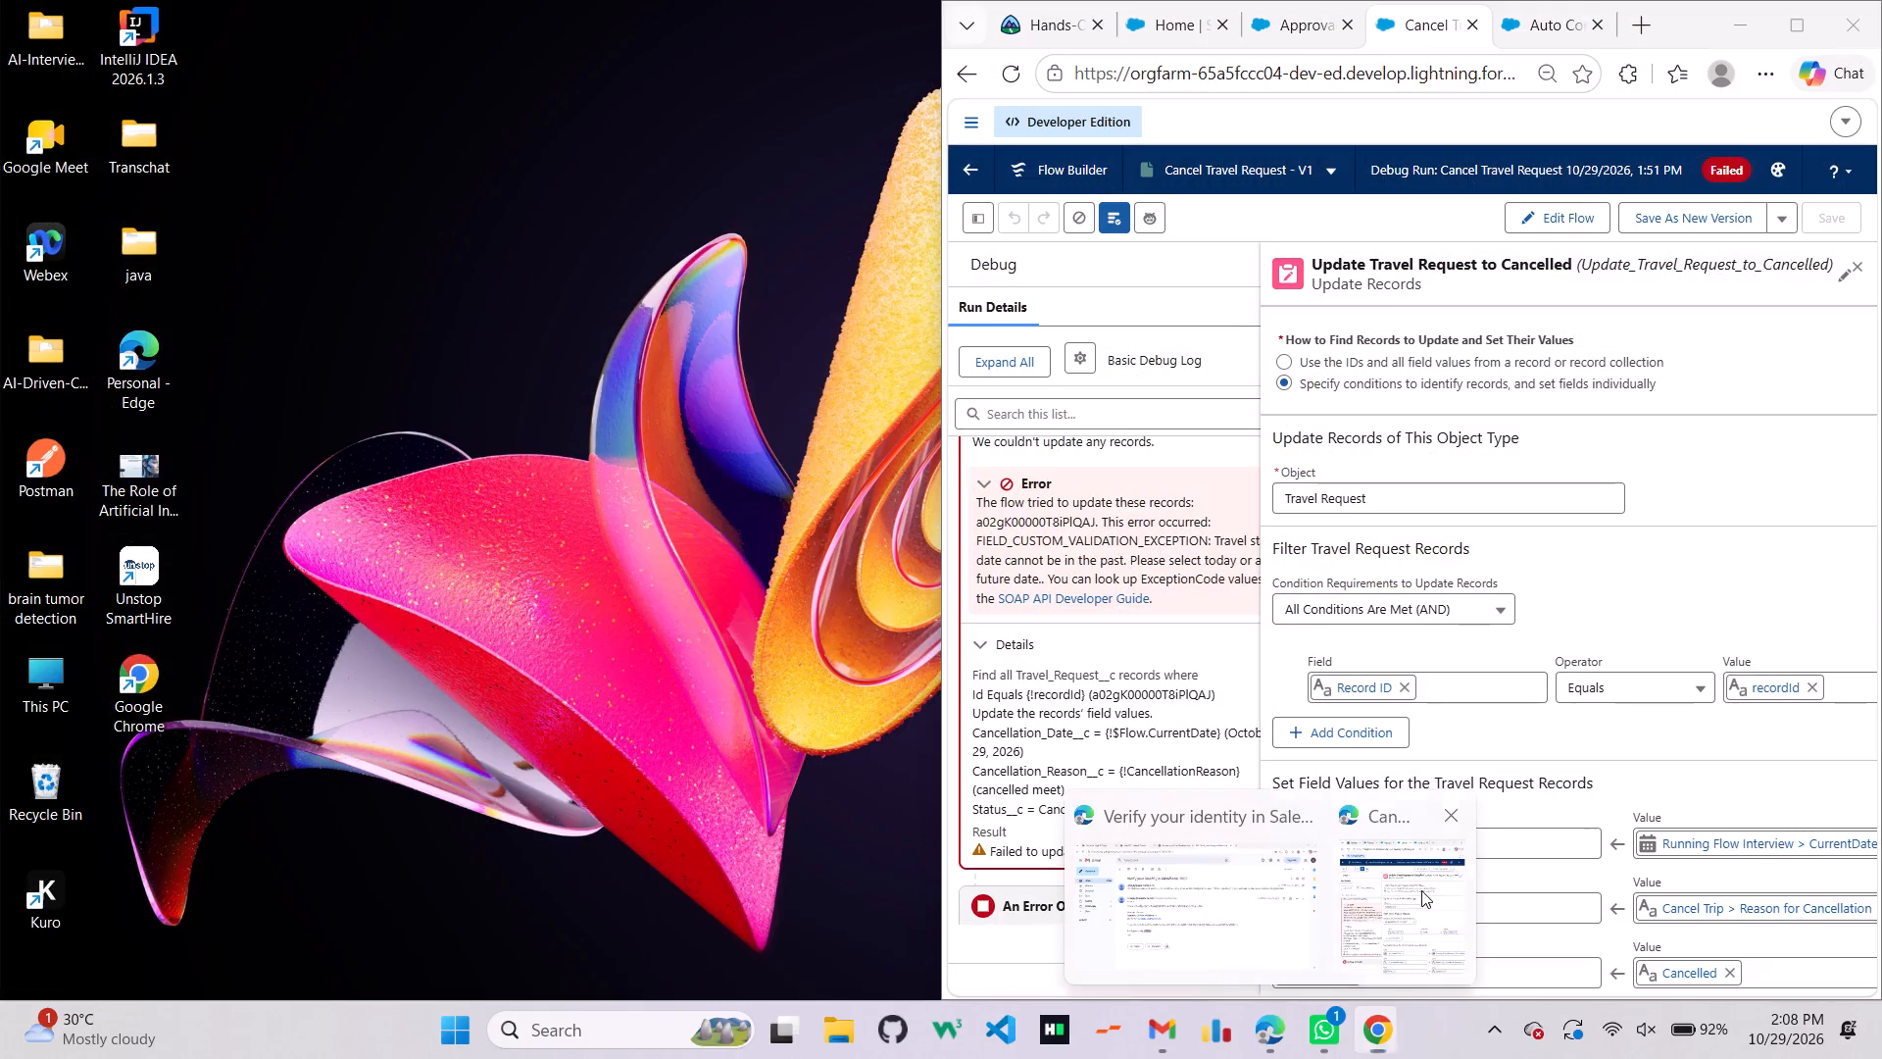
pyautogui.click(1154, 26)
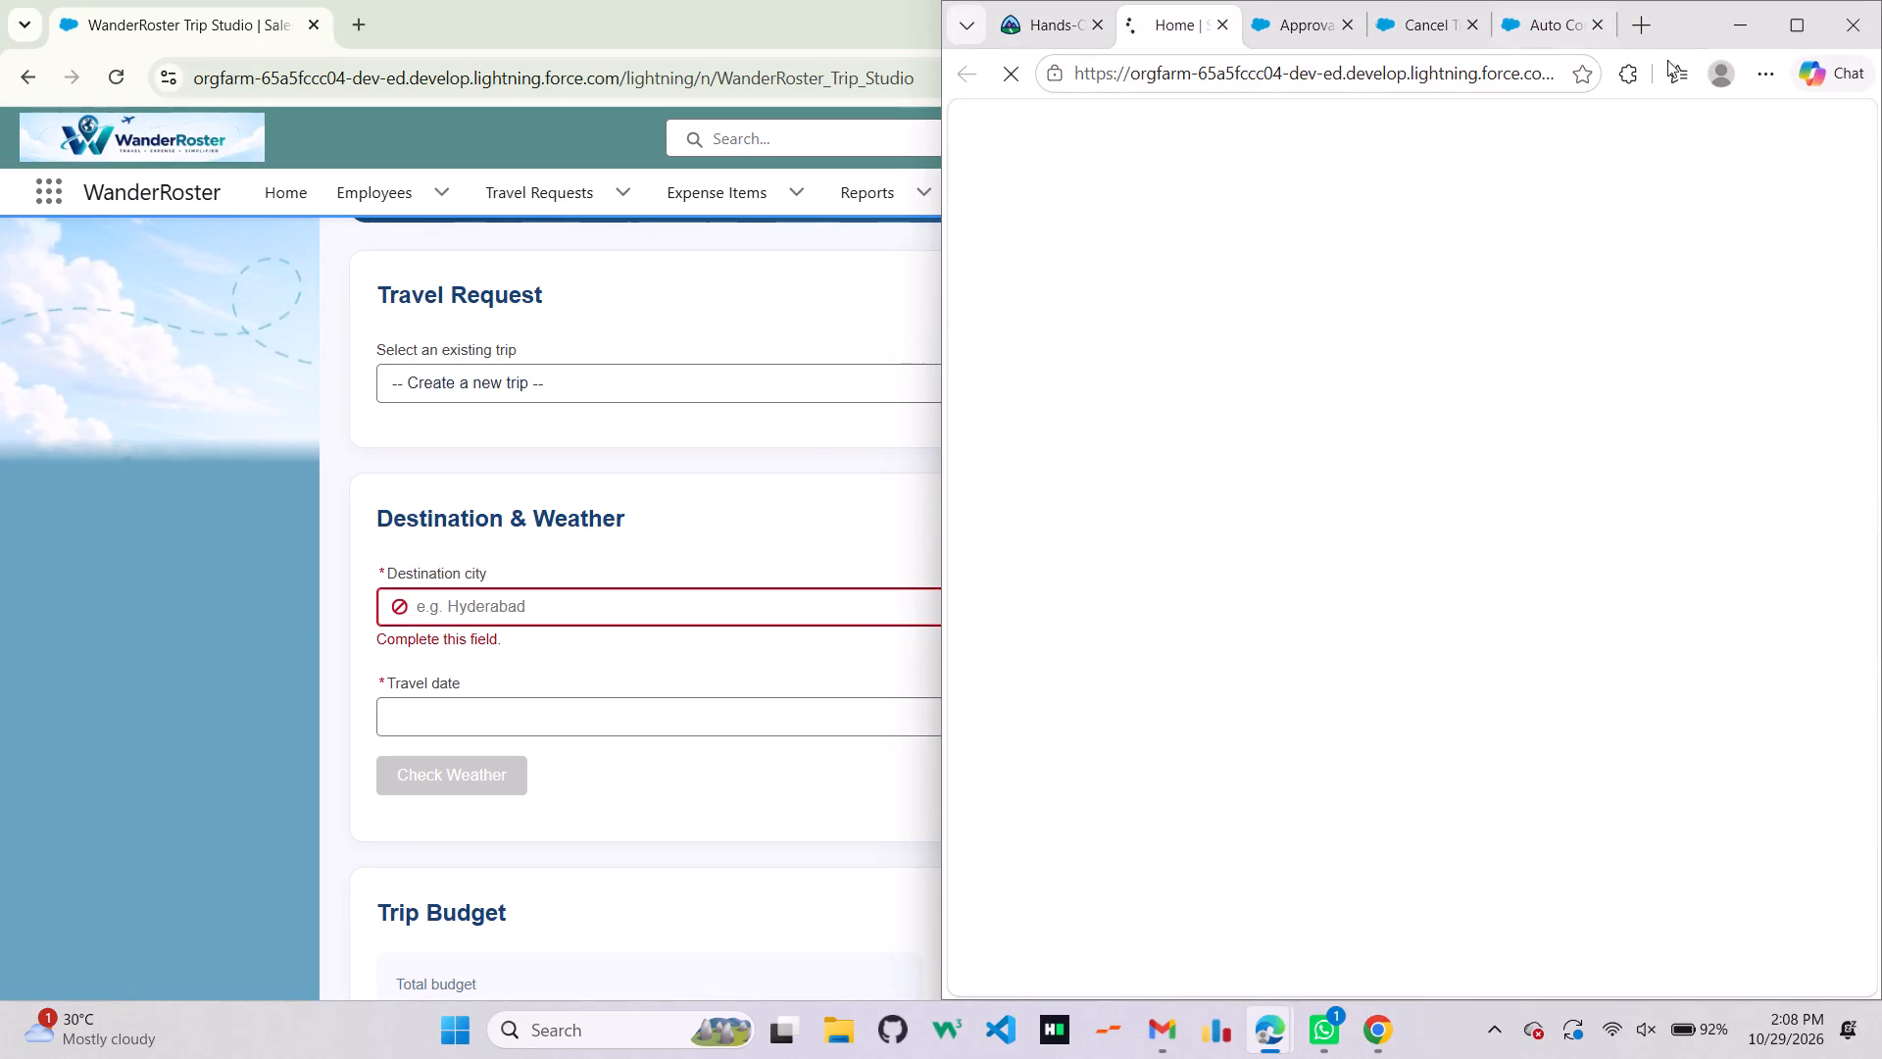
pyautogui.click(1786, 29)
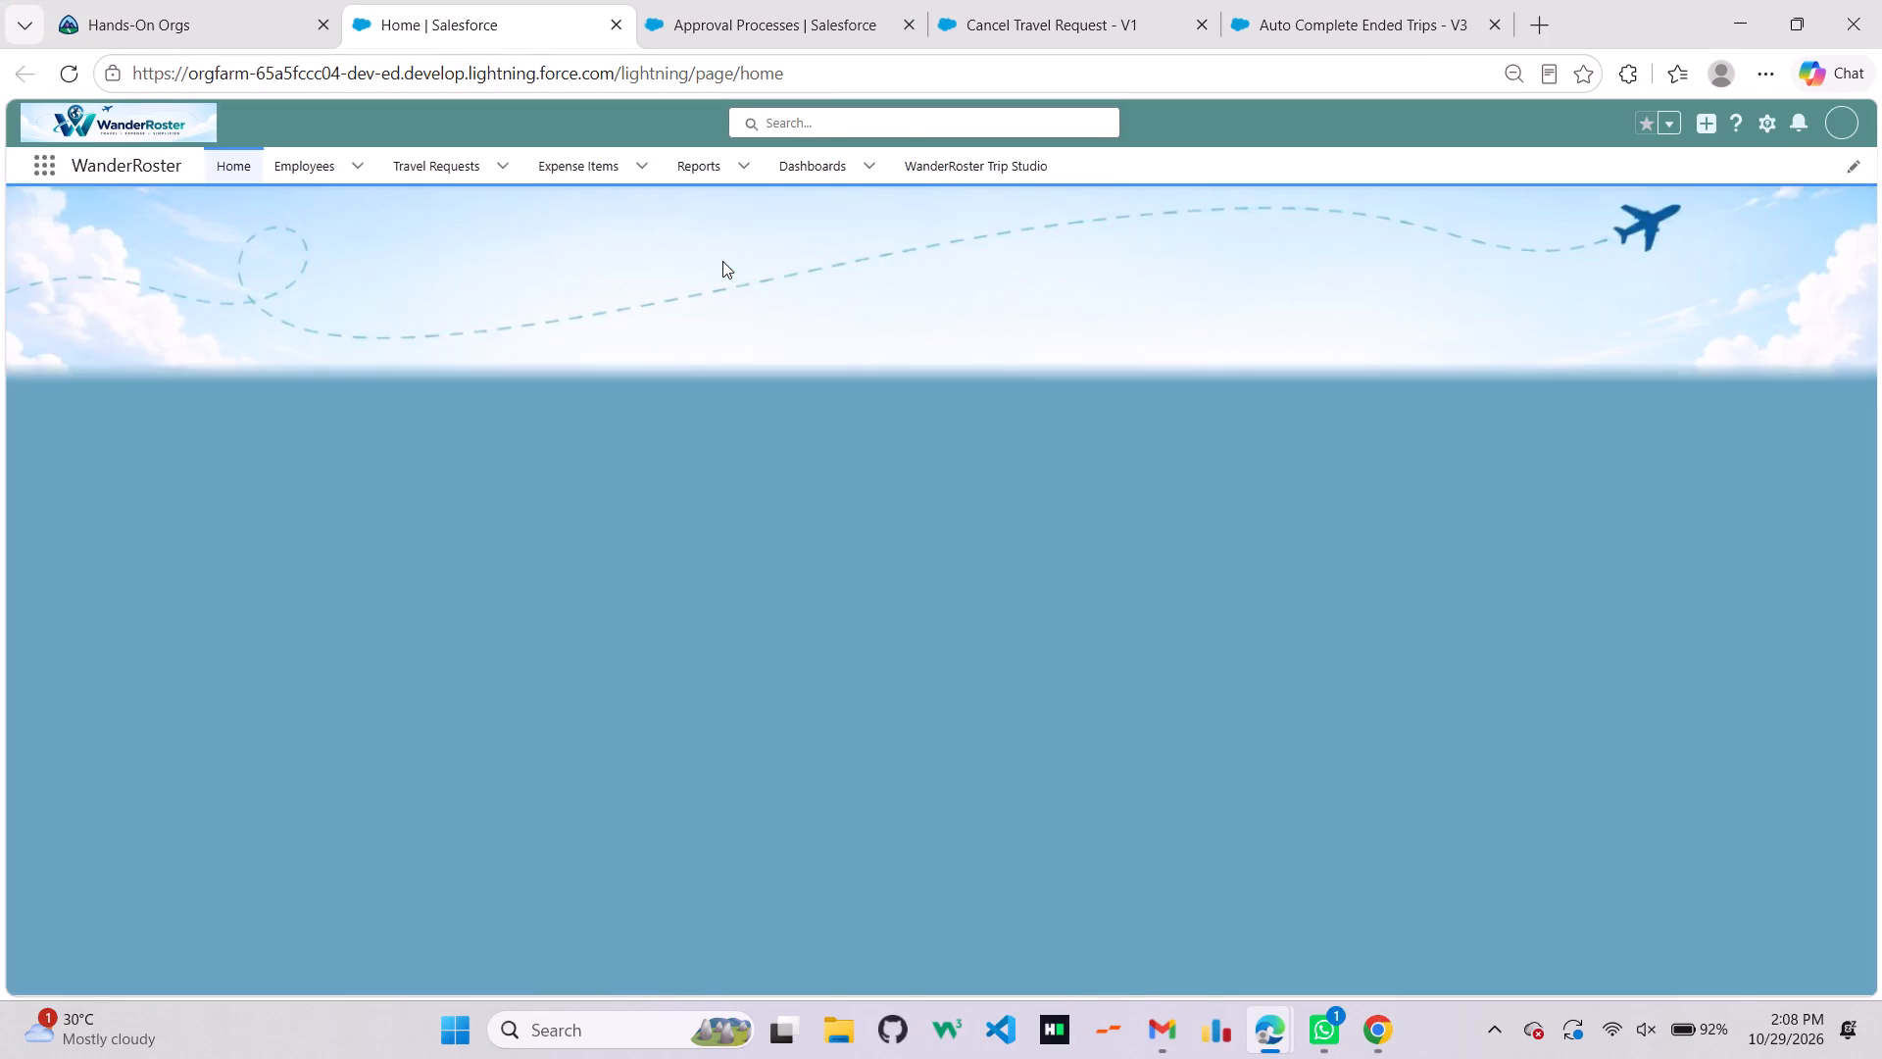
pyautogui.click(930, 173)
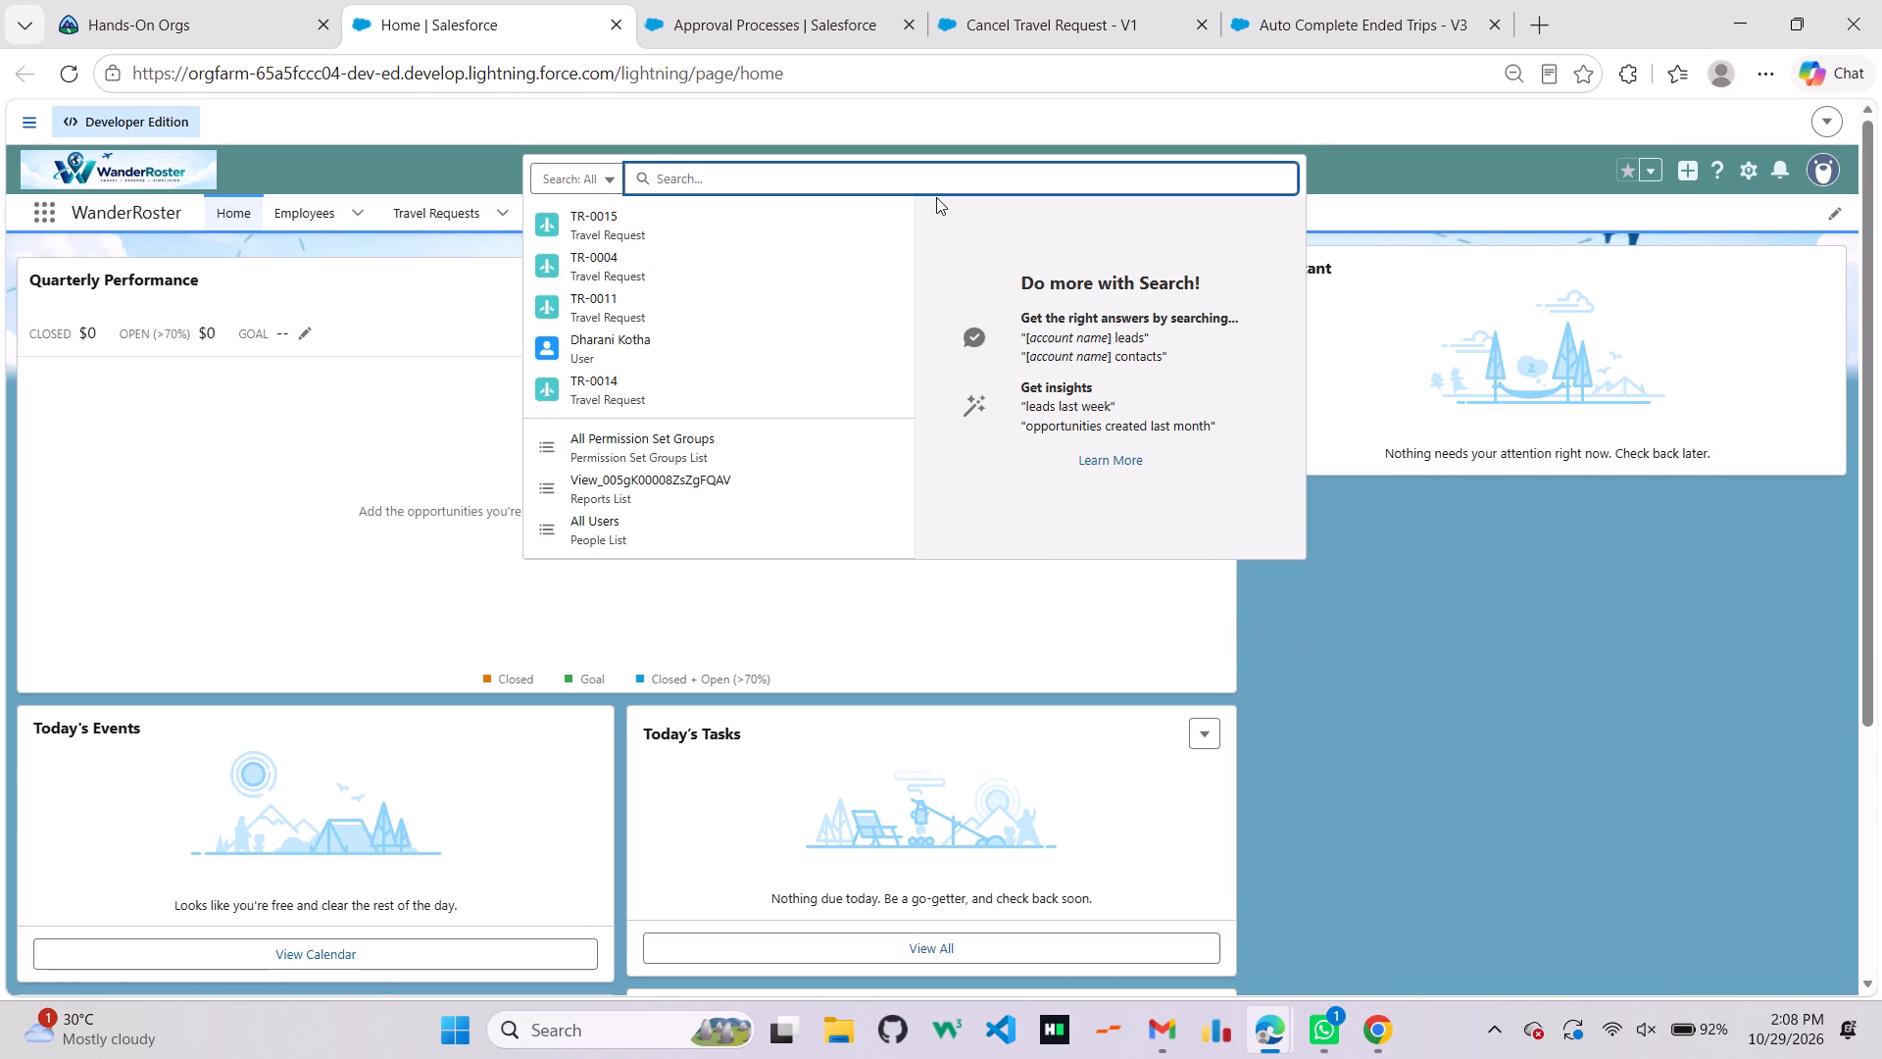
pyautogui.click(1462, 582)
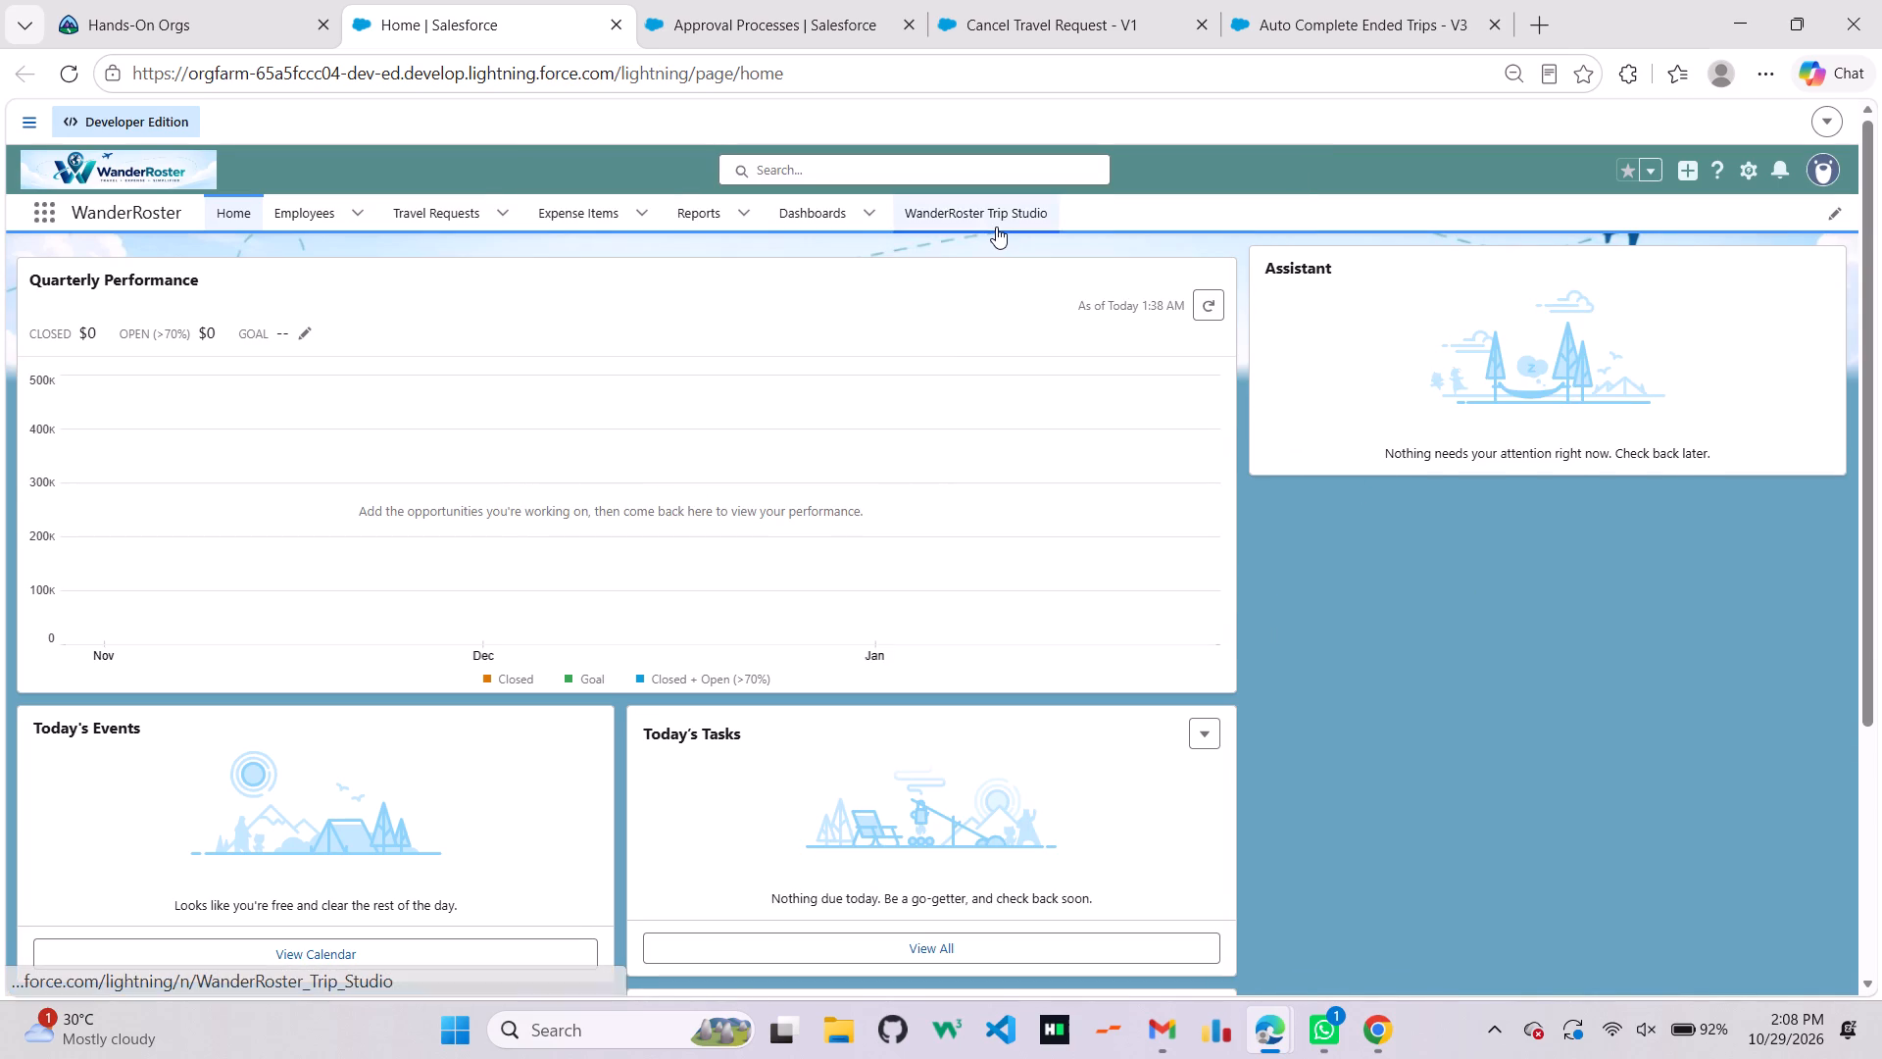
pyautogui.click(996, 227)
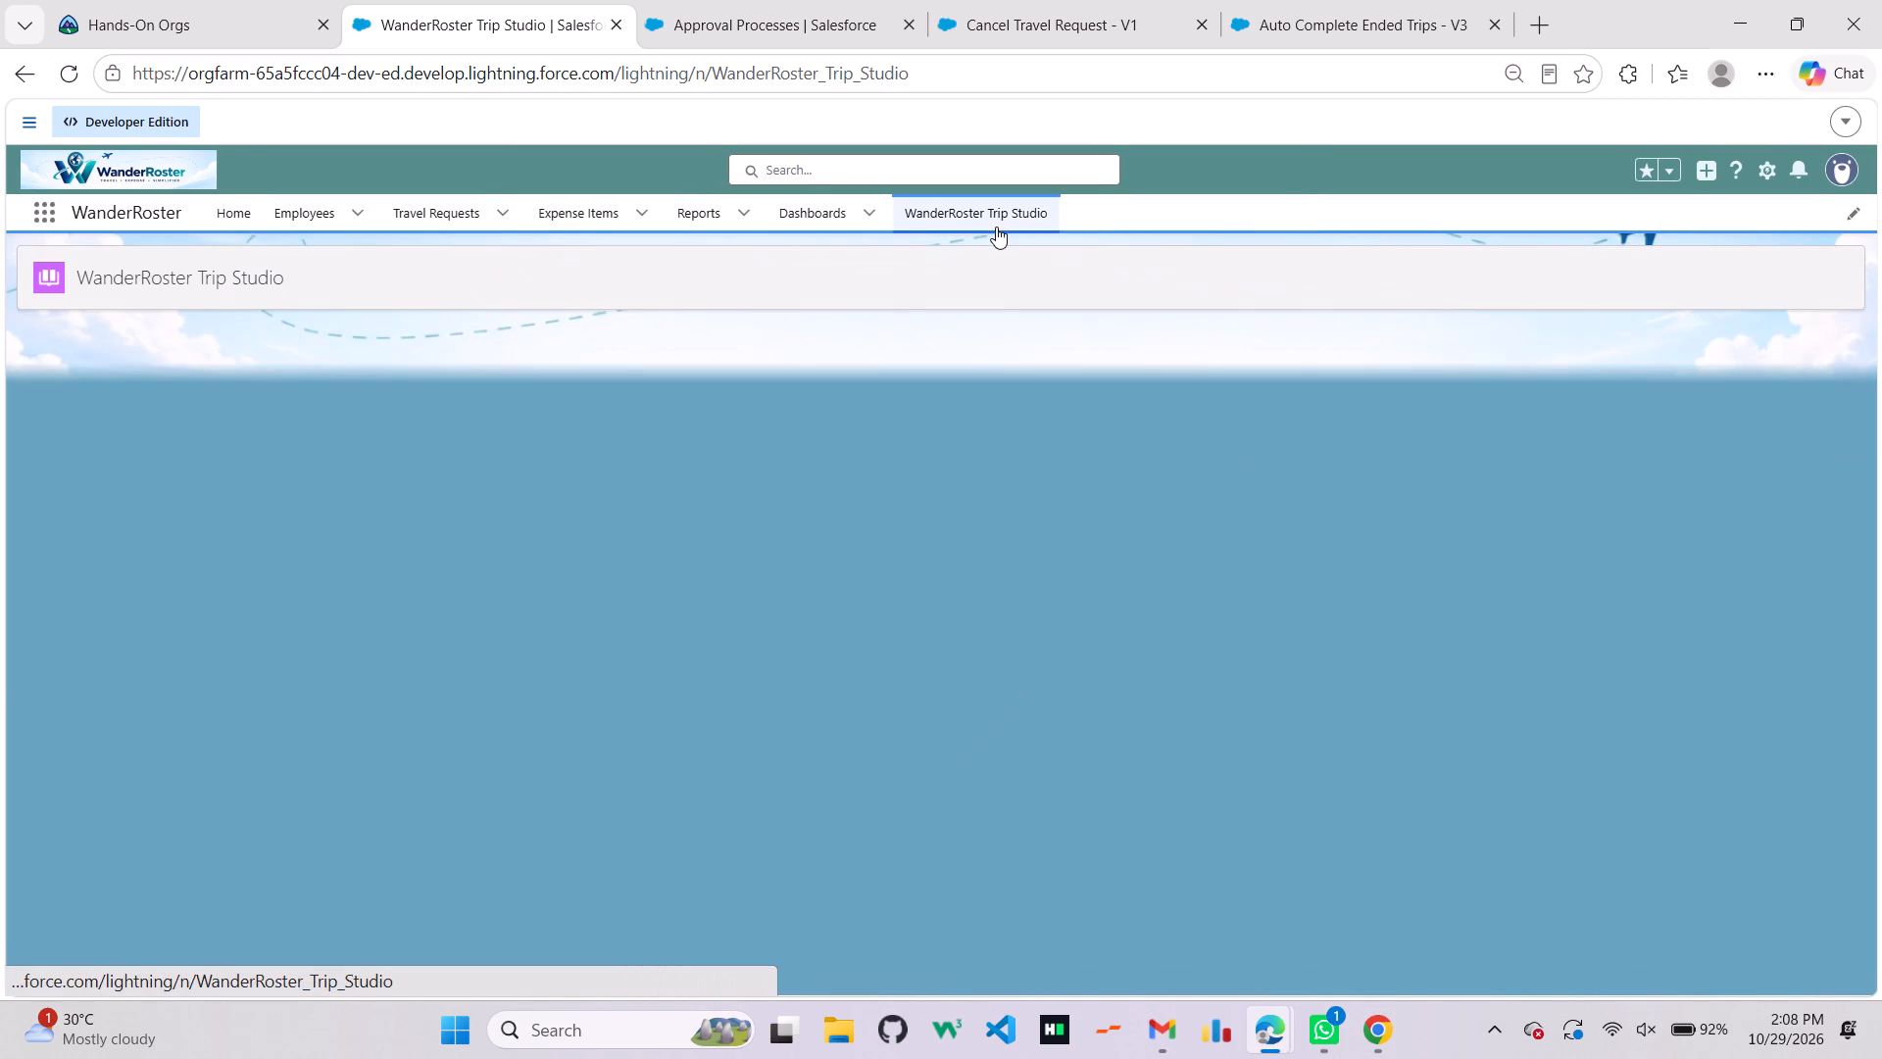
pyautogui.click(764, 609)
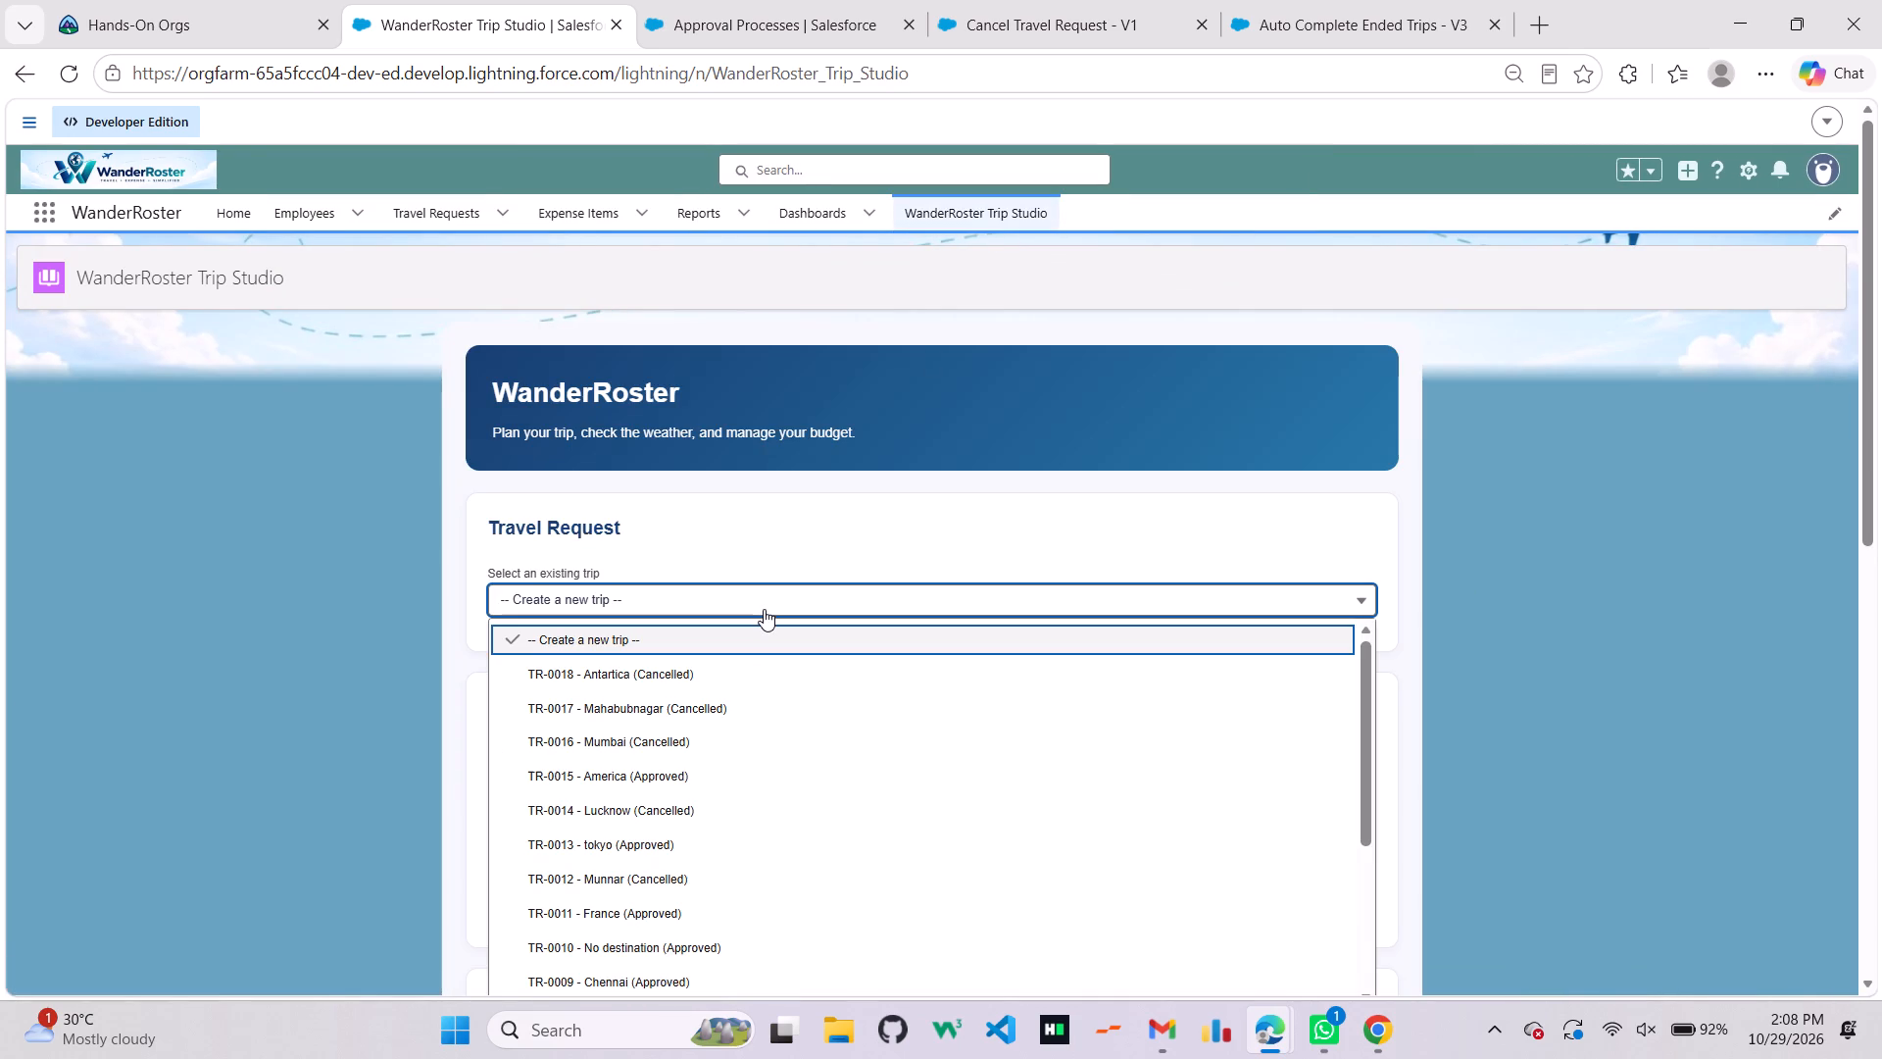
pyautogui.scroll(-1, 764, 609)
pyautogui.click(764, 609)
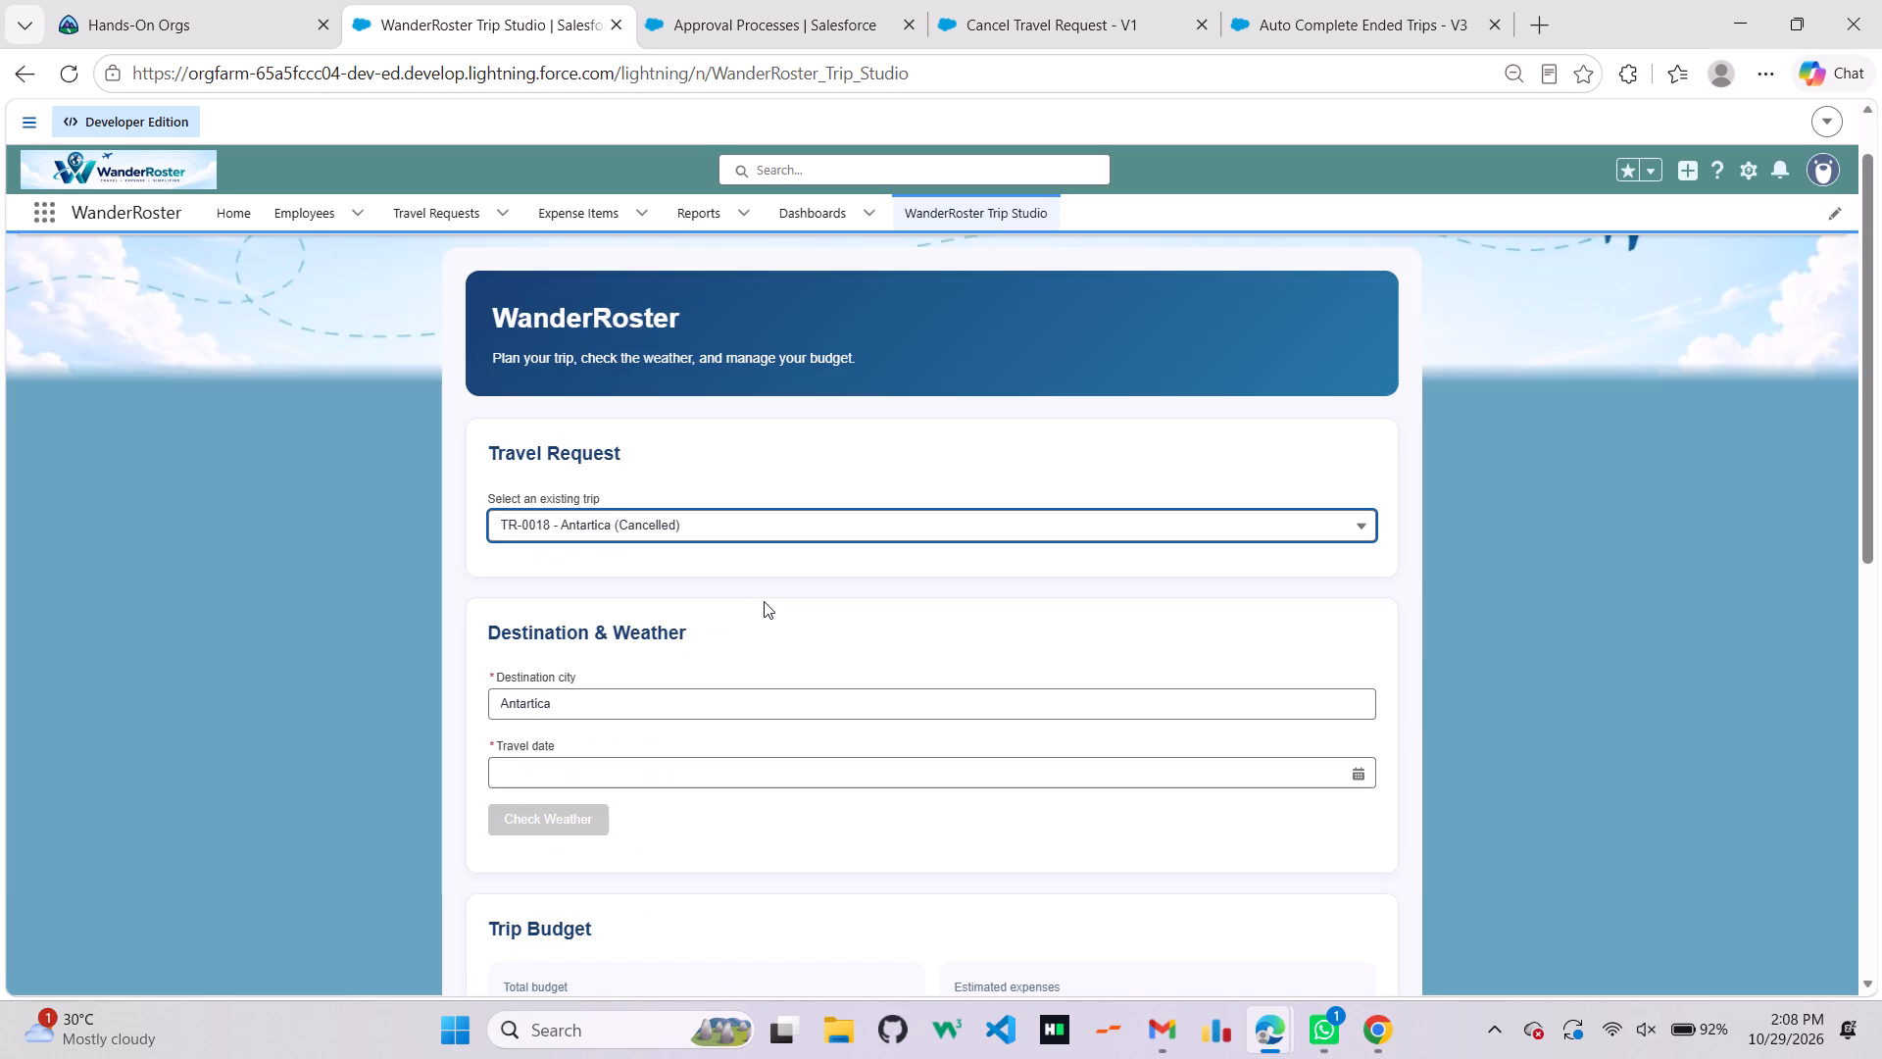
# Set the Antartica trip's travel date to Oct 30, 2026 in Trip Studio and check the weather.
pyautogui.scroll(-2, 764, 601)
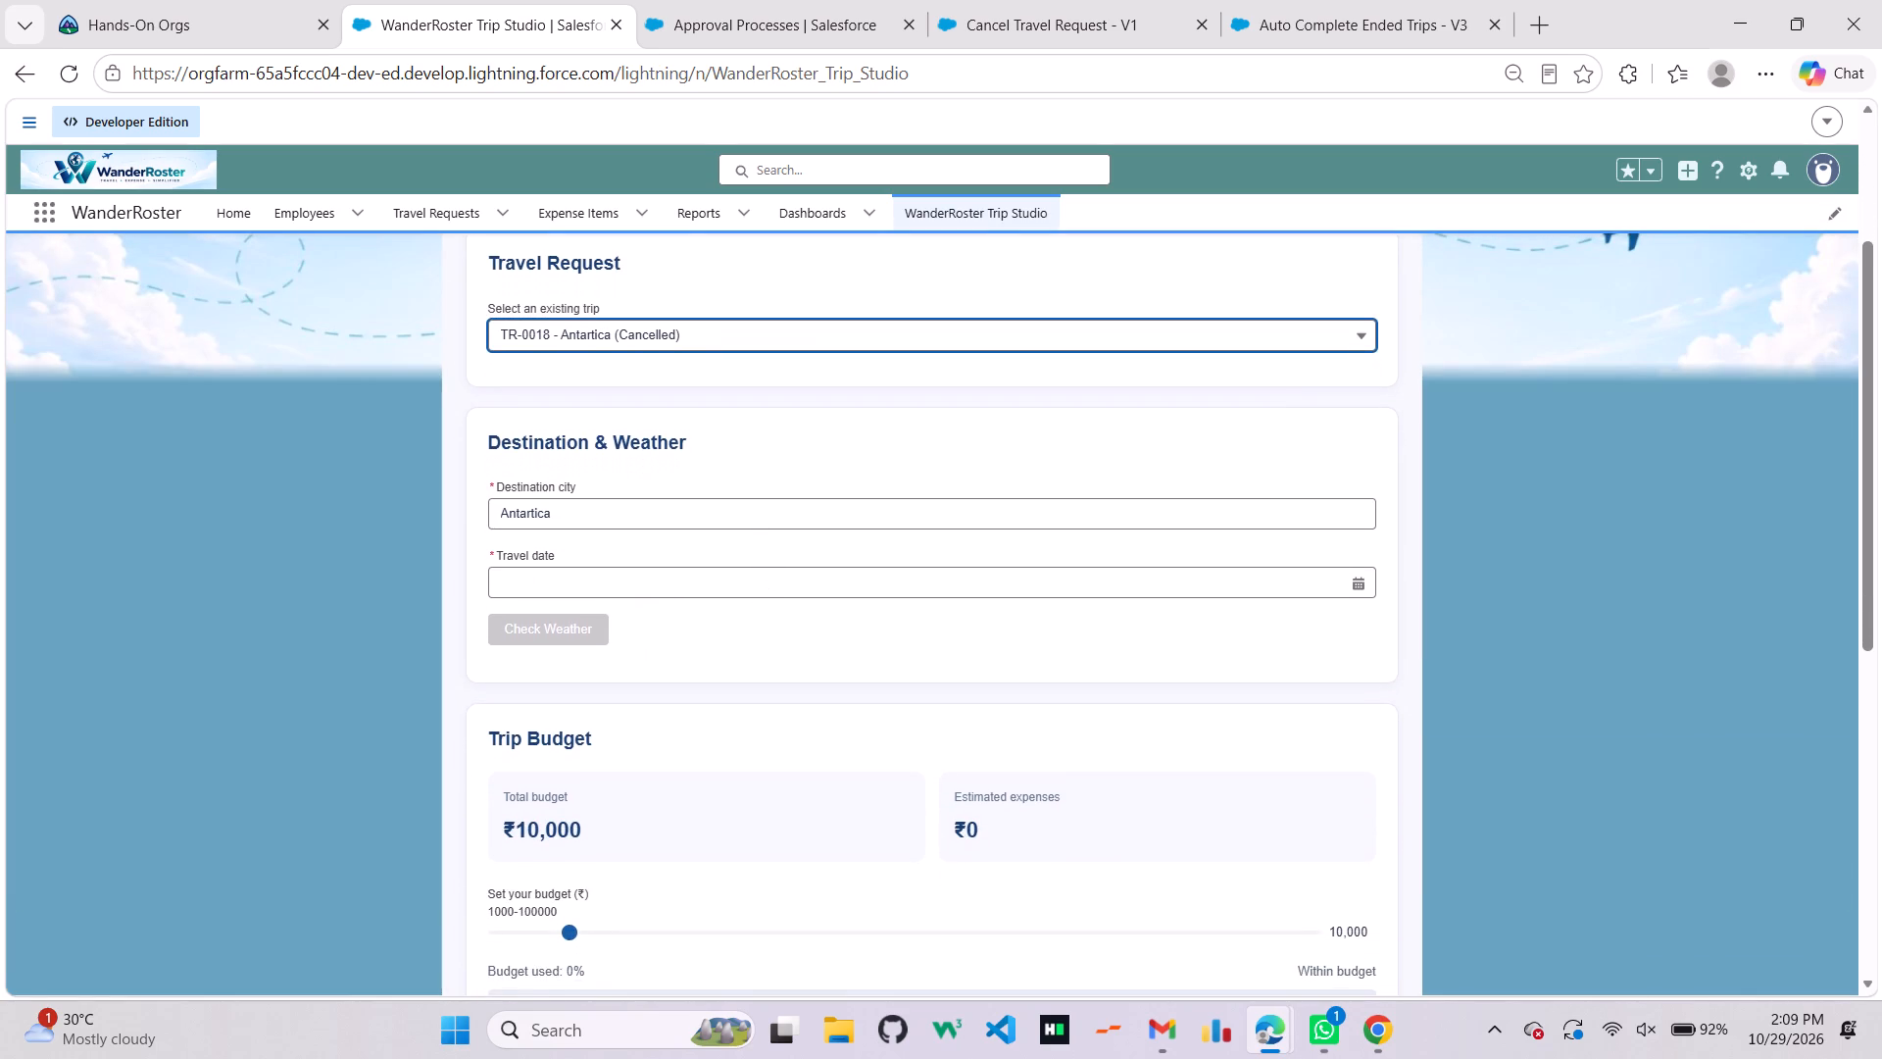
pyautogui.click(764, 582)
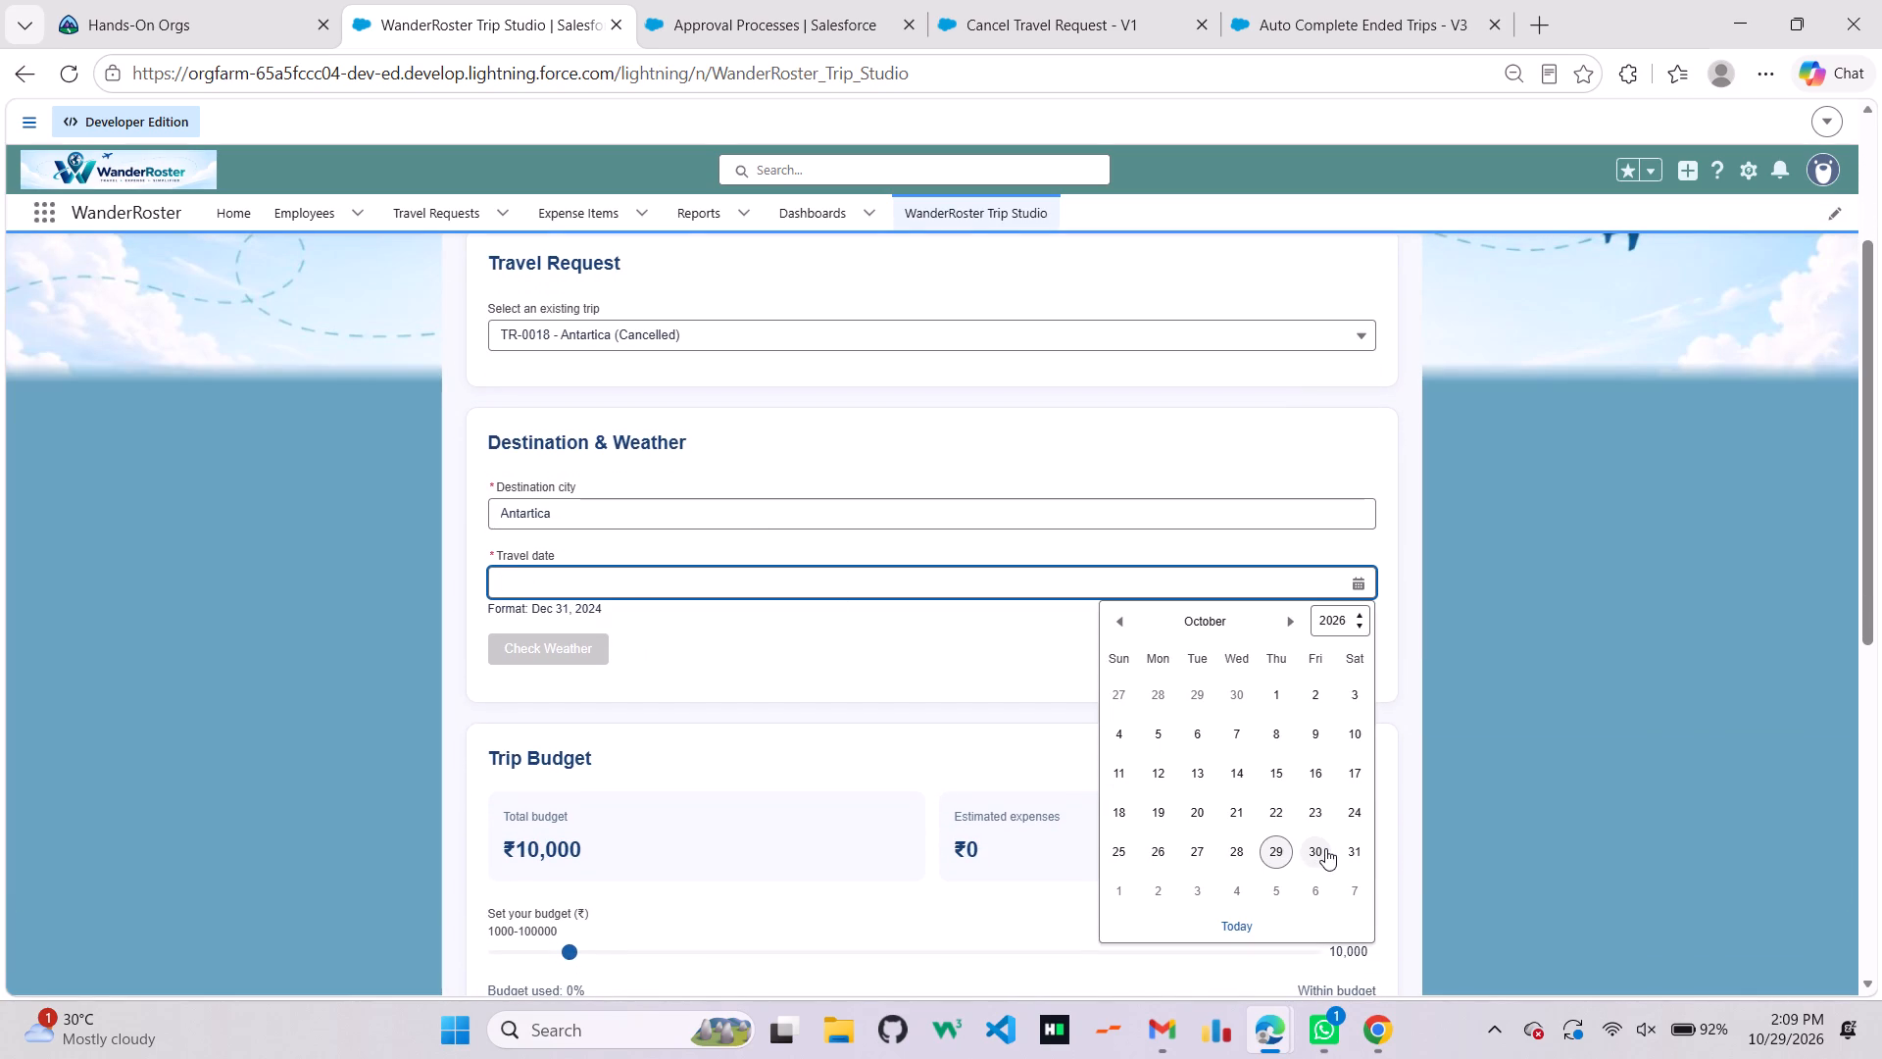
pyautogui.click(1325, 848)
pyautogui.scroll(-1, 1323, 823)
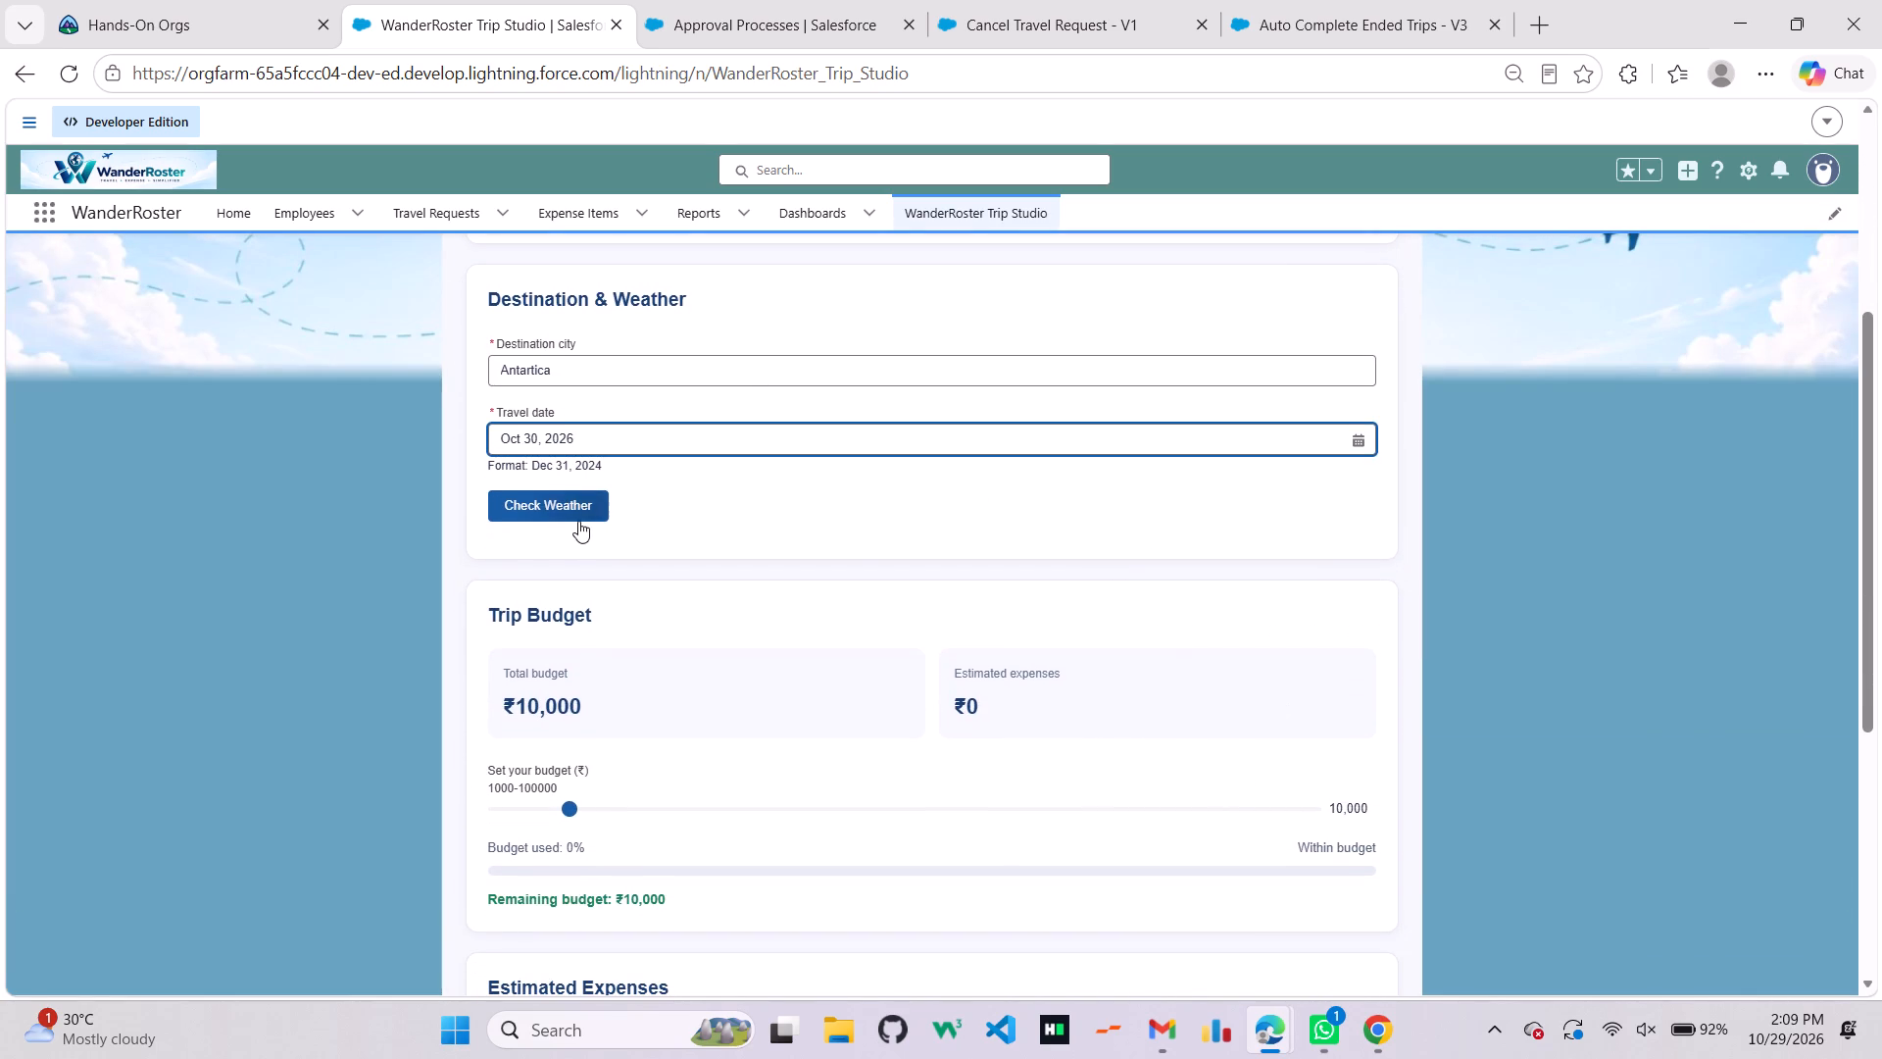
pyautogui.click(578, 512)
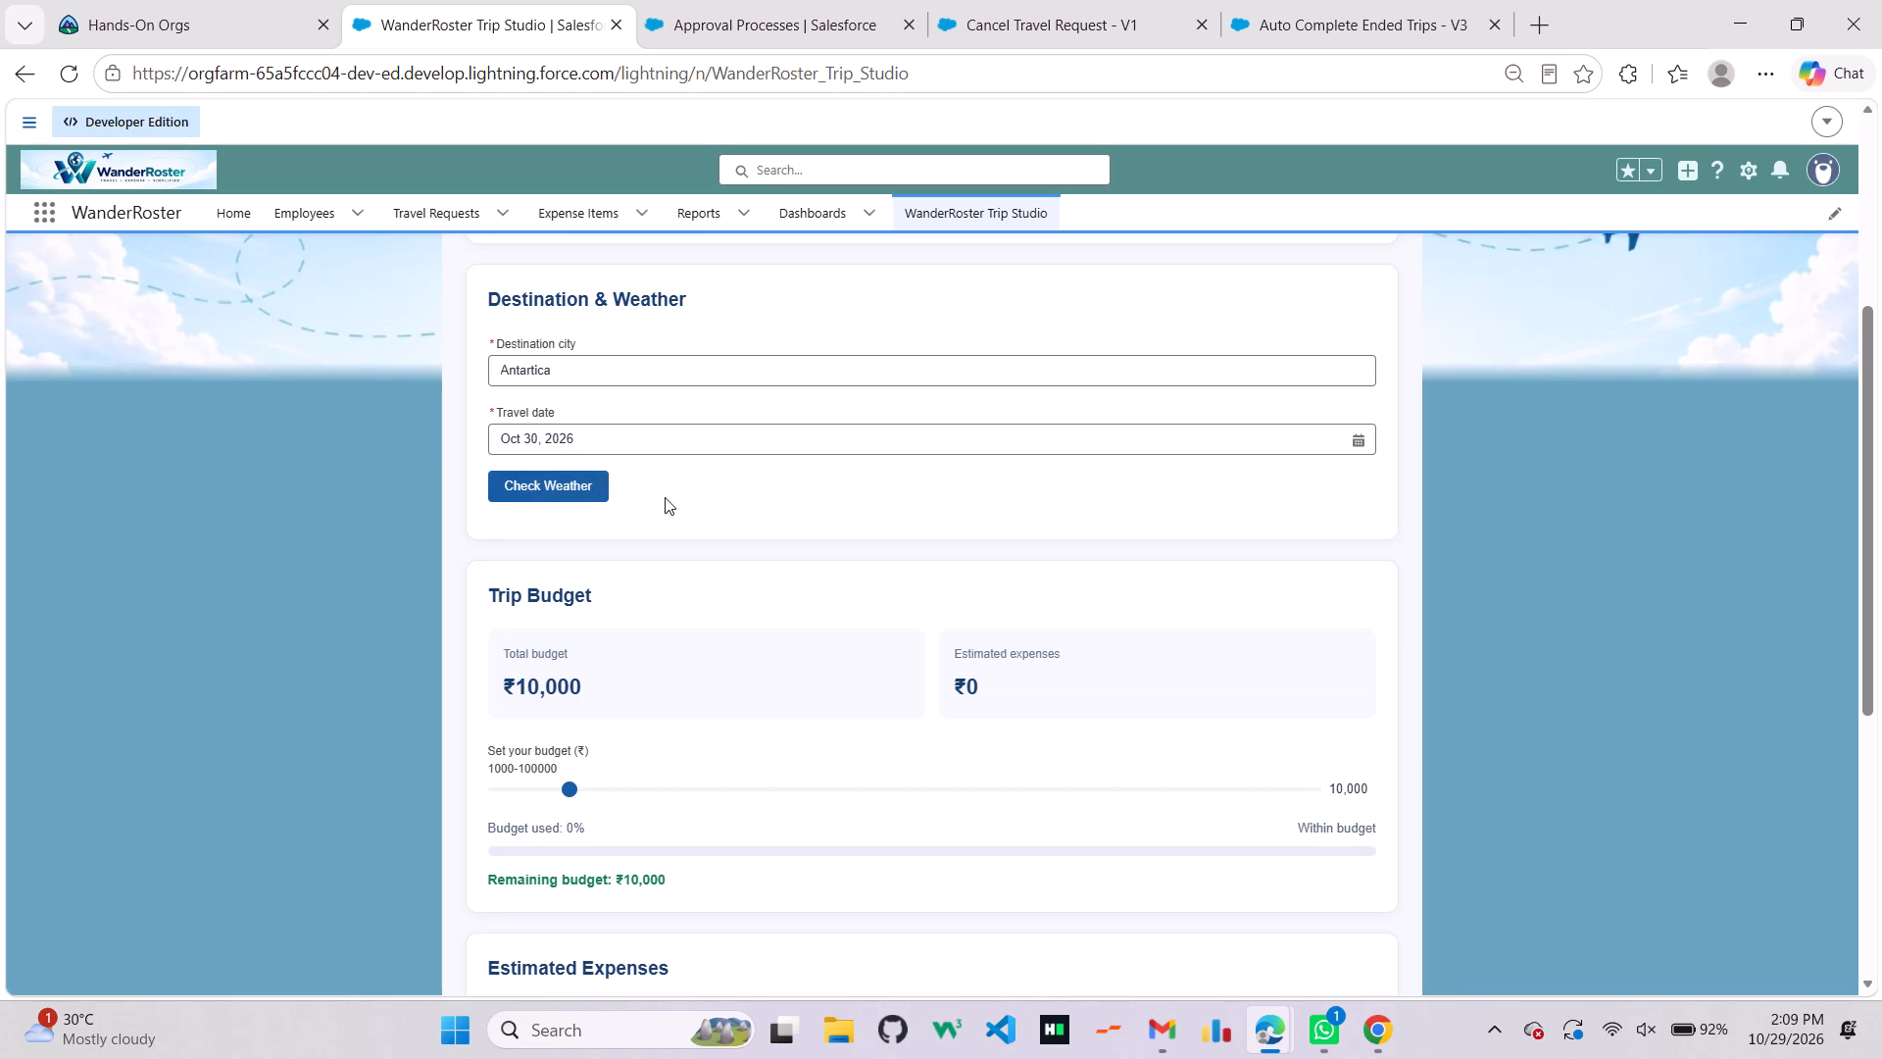
# Examine the Trip Studio page for the weather check's response, including the budget and Estimated Expenses sections, and highlight the response text.
pyautogui.scroll(3, 755, 543)
pyautogui.scroll(-3, 755, 543)
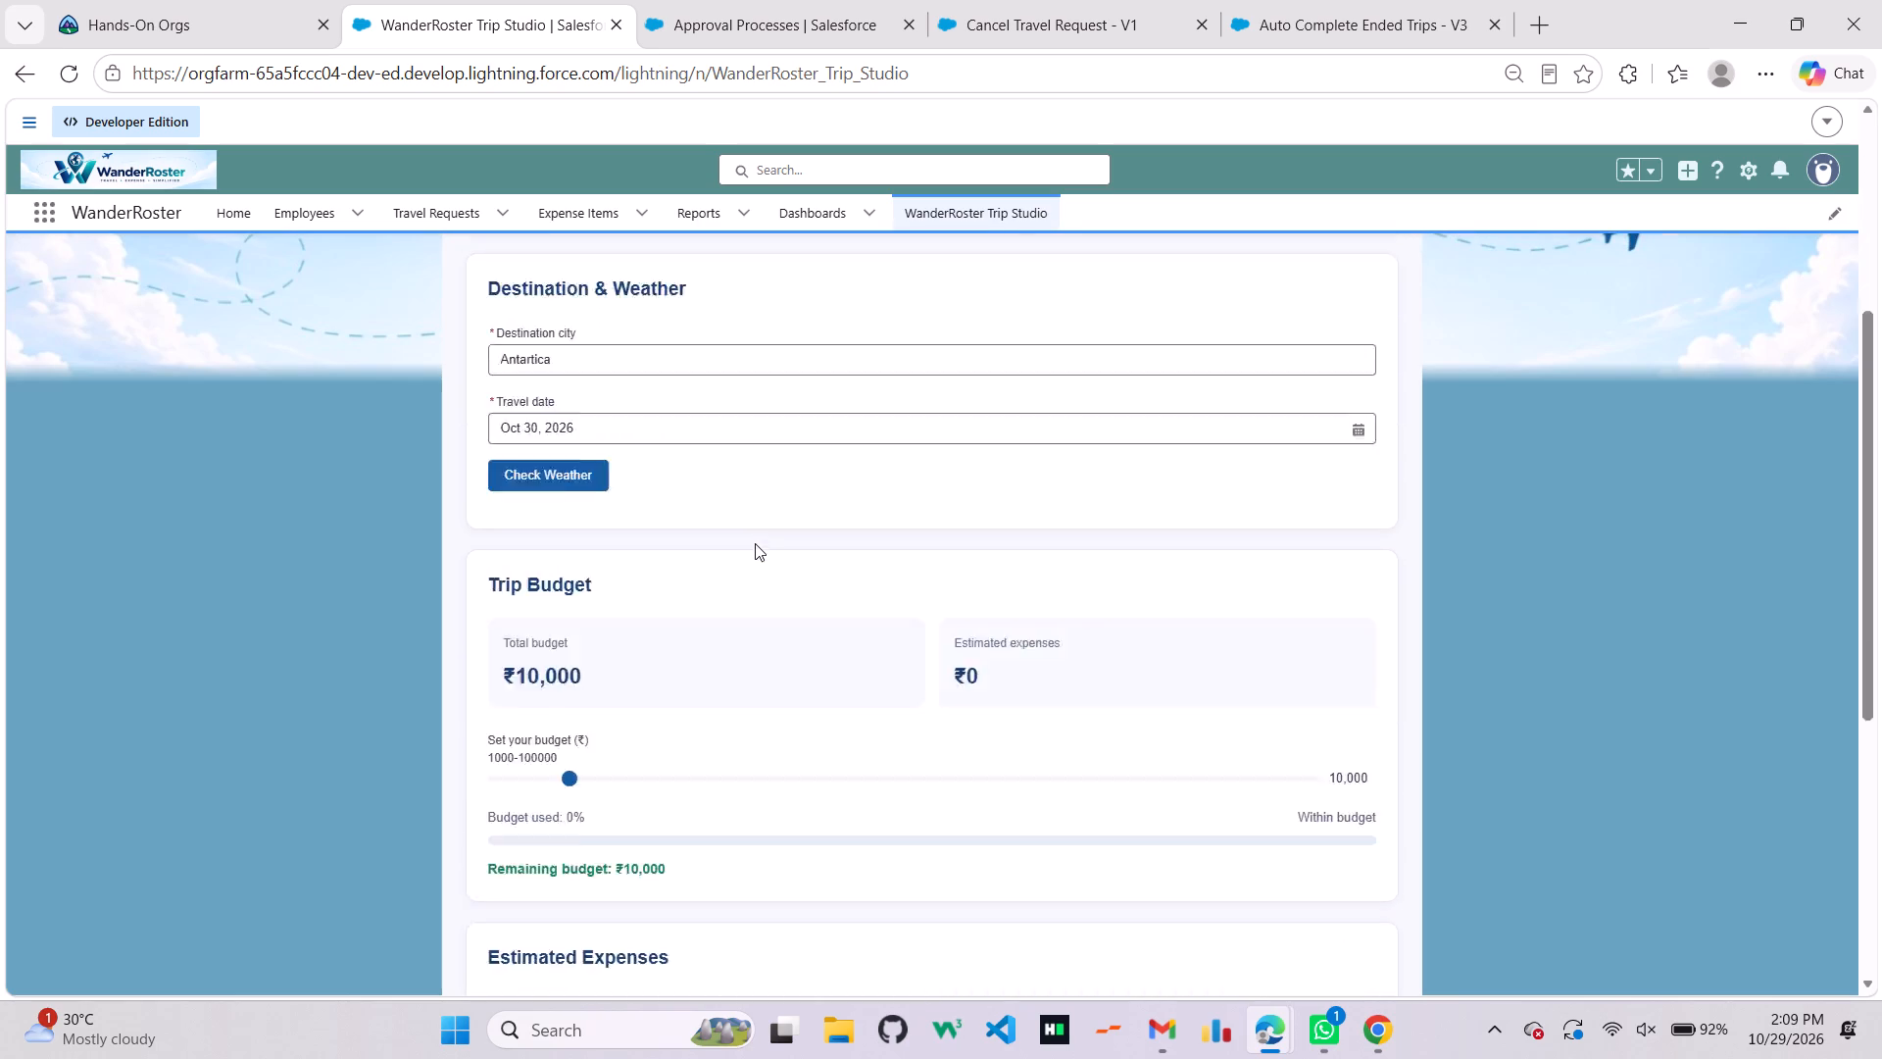
pyautogui.scroll(-6, 755, 543)
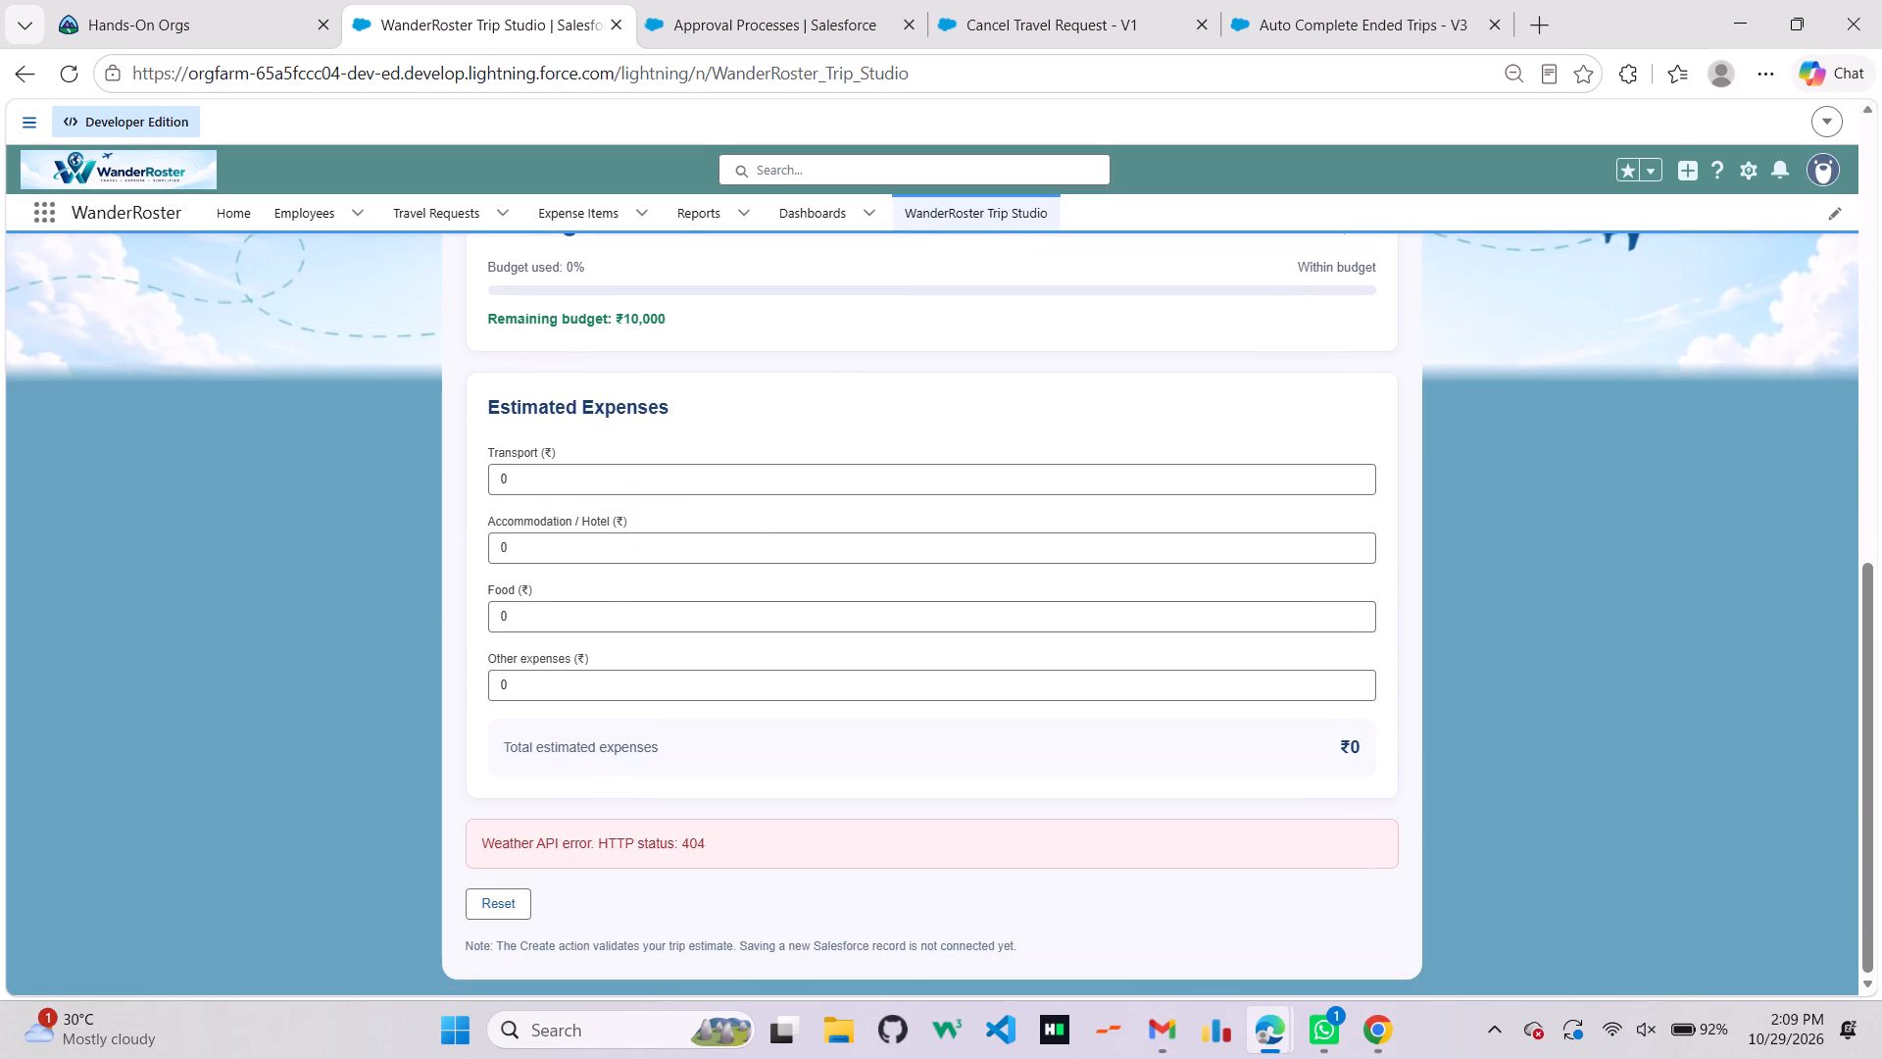
pyautogui.moveTo(474, 834); pyautogui.dragTo(476, 834)
pyautogui.moveTo(476, 834); pyautogui.dragTo(849, 842)
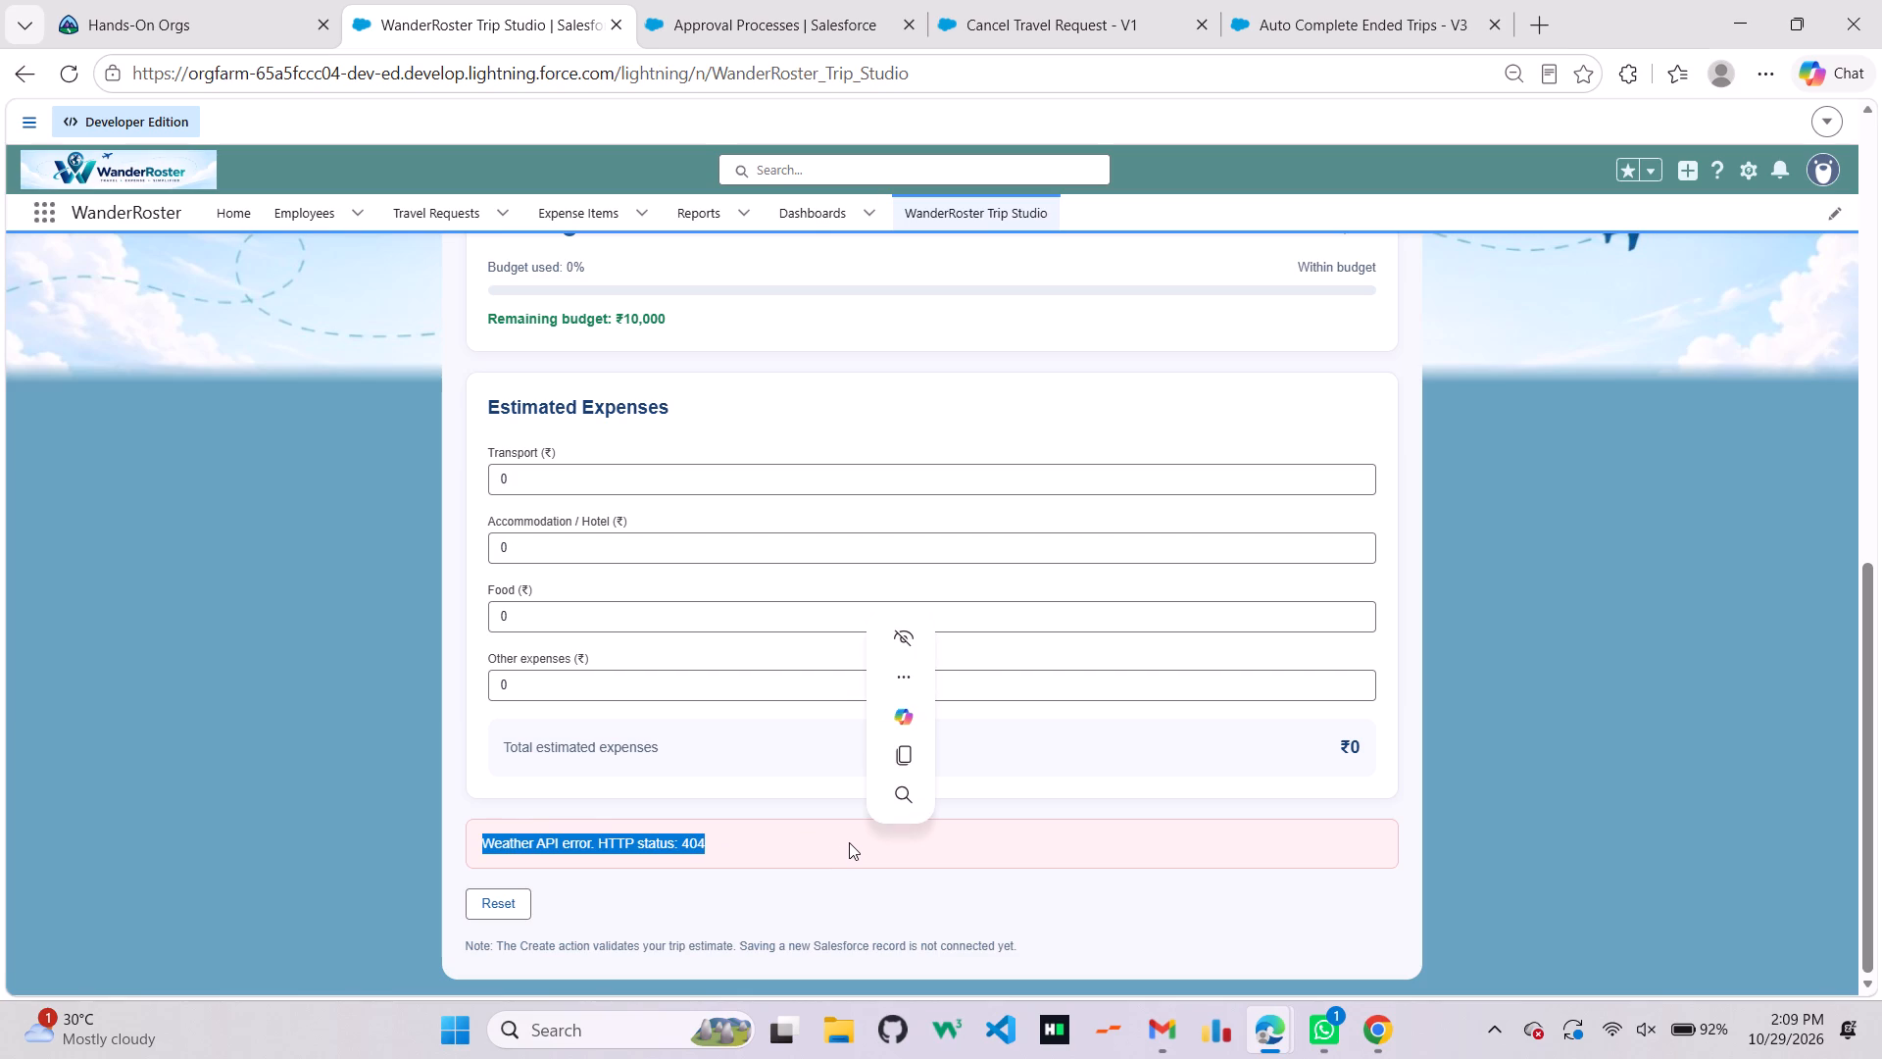
pyautogui.click(255, 599)
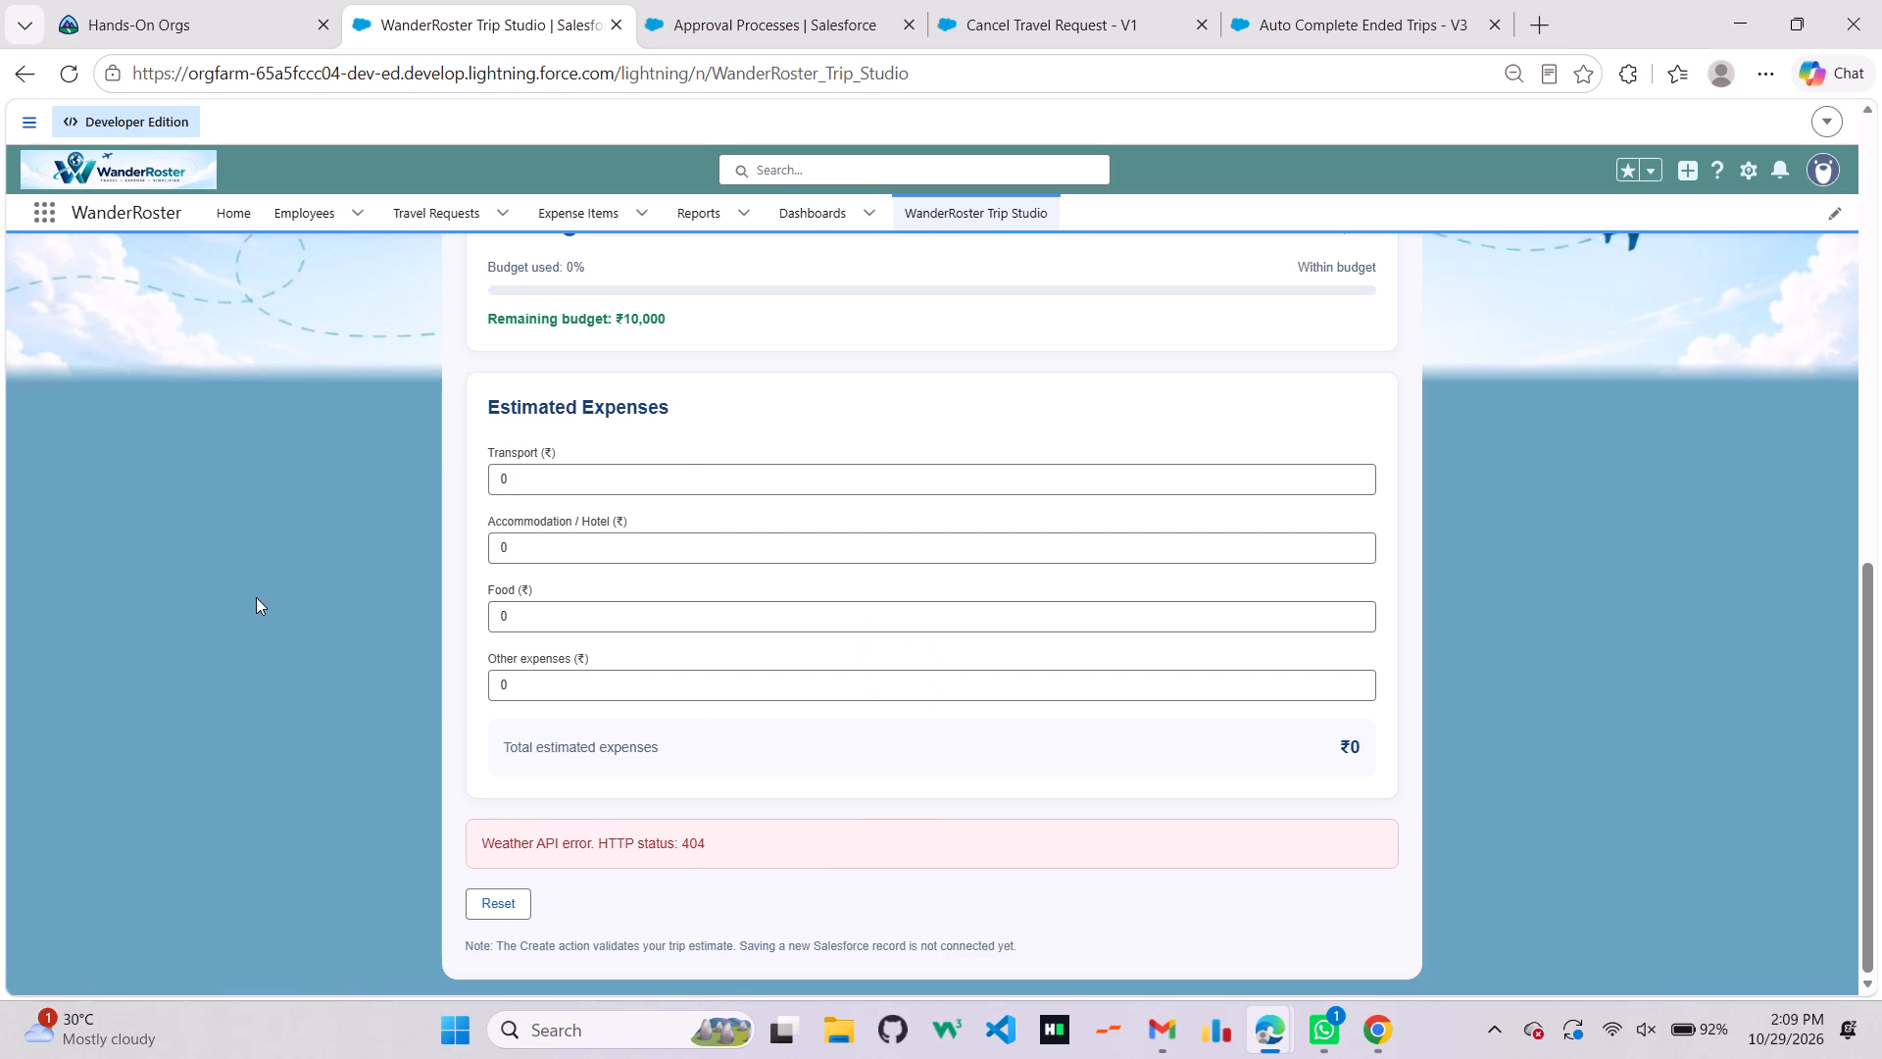
pyautogui.scroll(11, 689, 446)
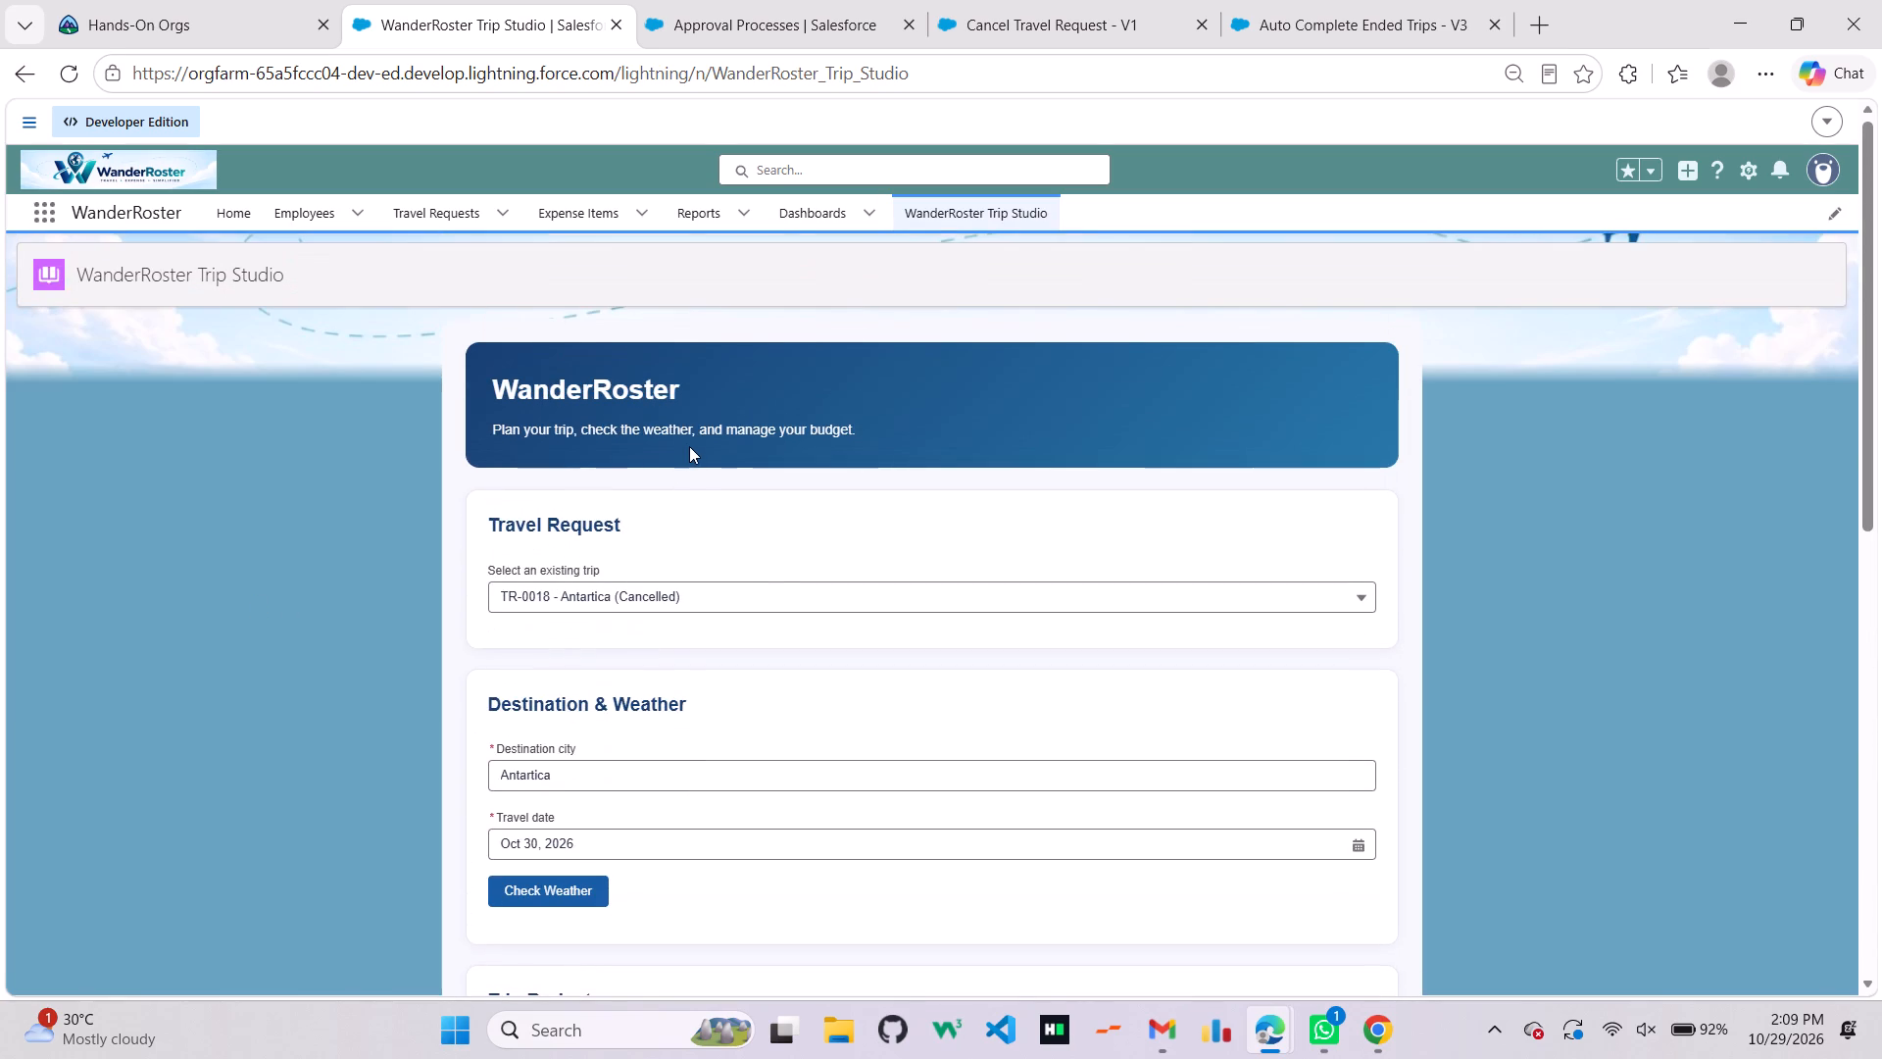
pyautogui.scroll(7, 689, 446)
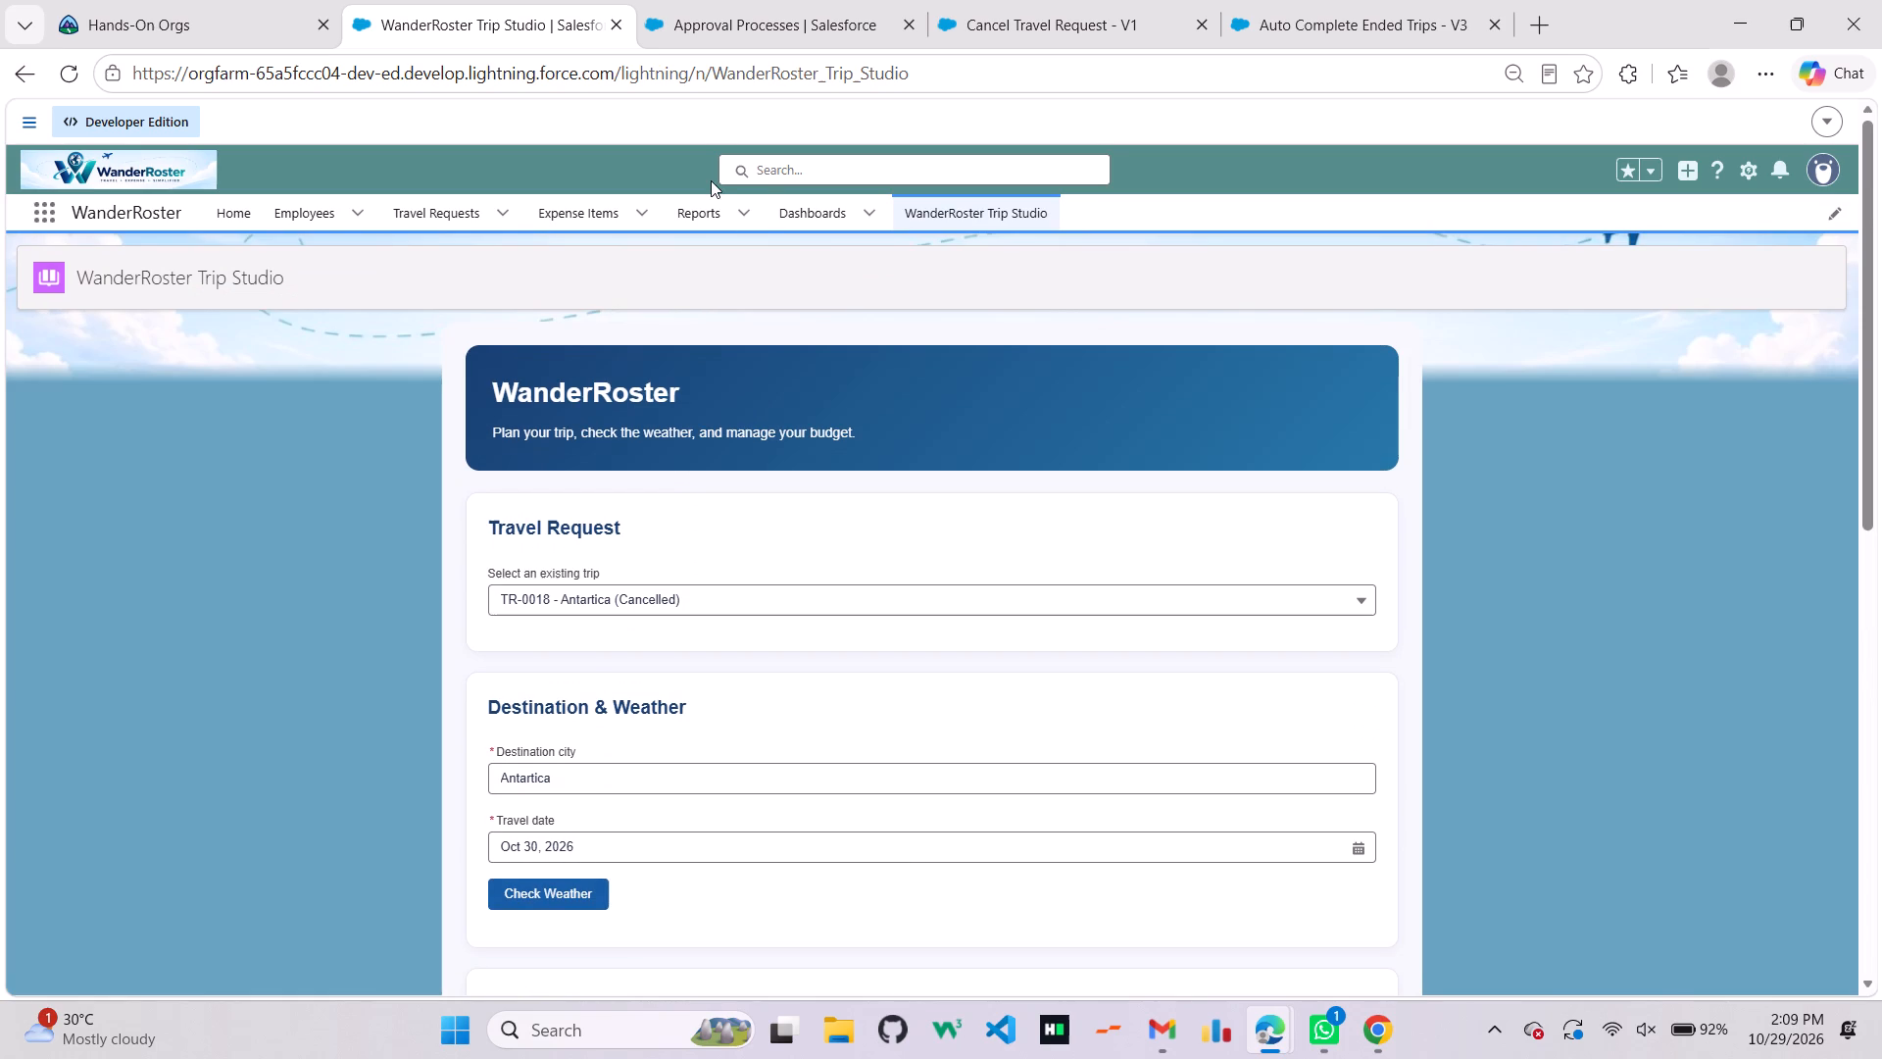
# Glance at the recent Reports, dismiss the Unified Analytics Home prompt, open the WanderRoster Overview dashboard and refresh its data.
pyautogui.click(704, 210)
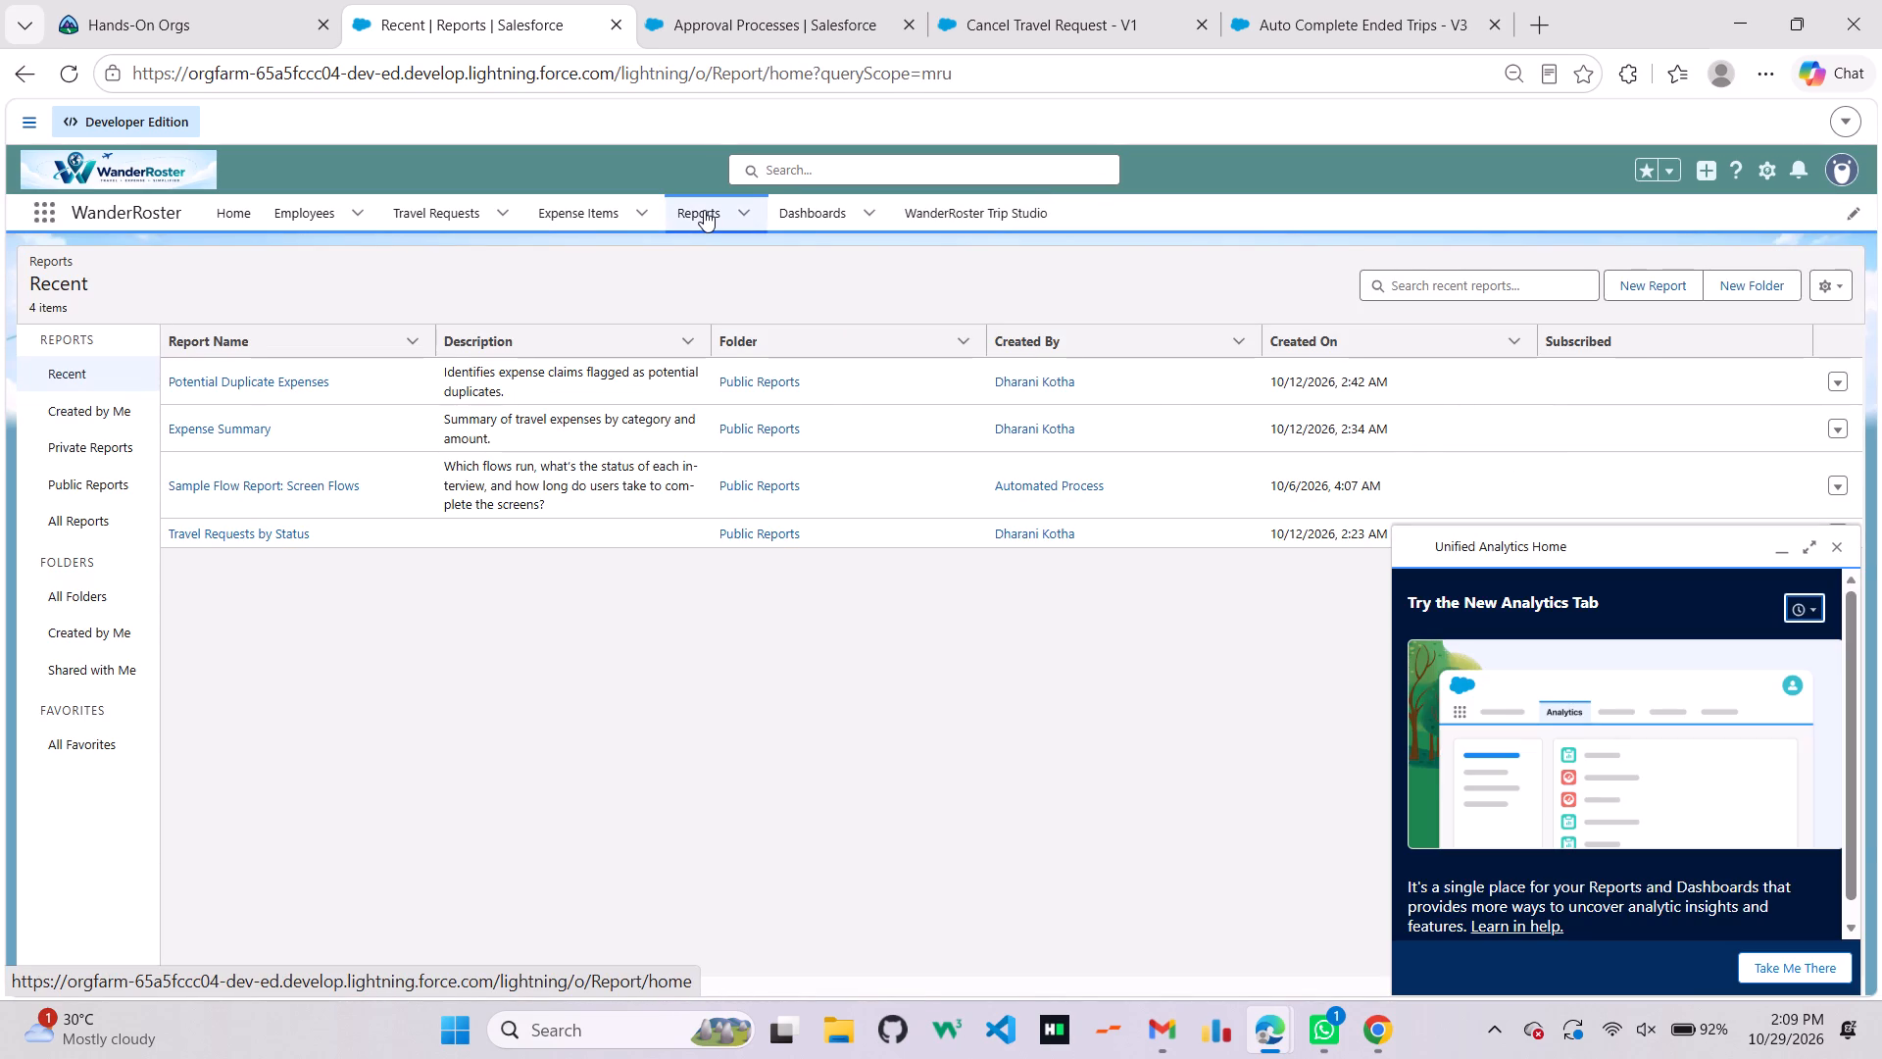
pyautogui.click(793, 204)
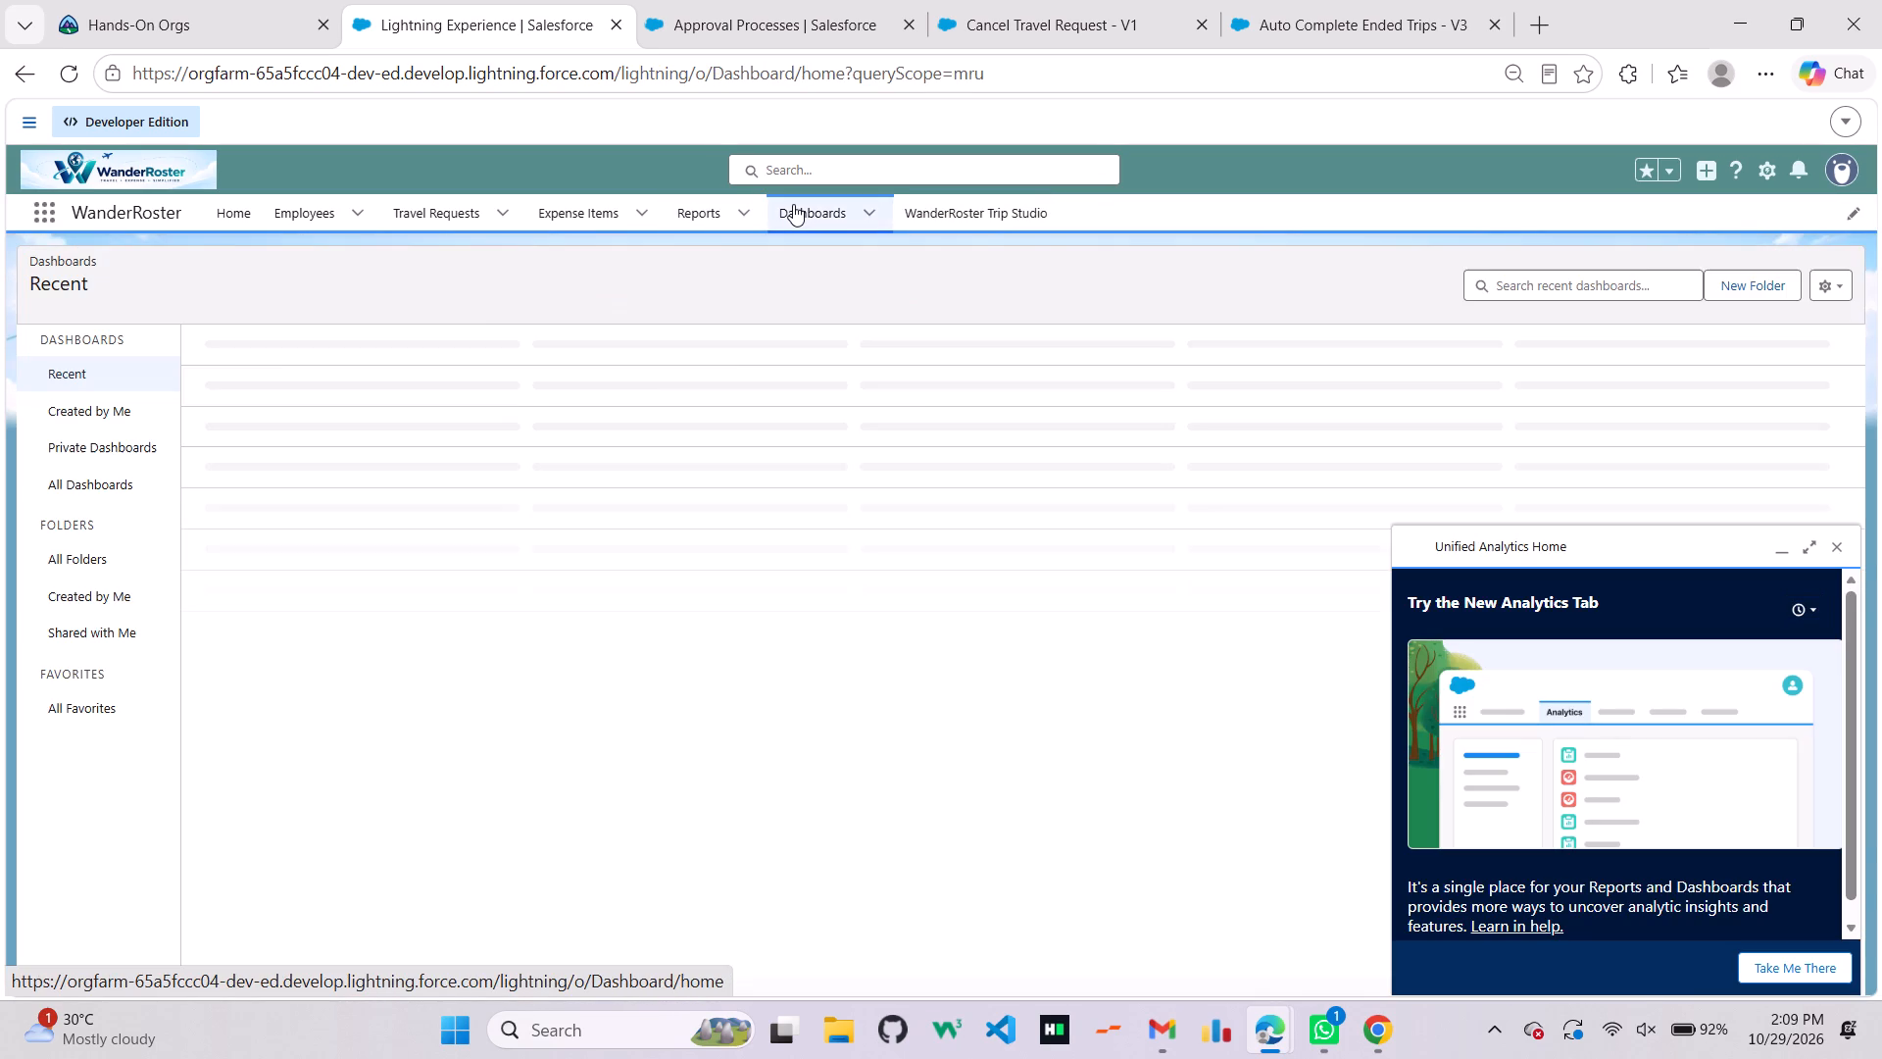
pyautogui.click(1829, 544)
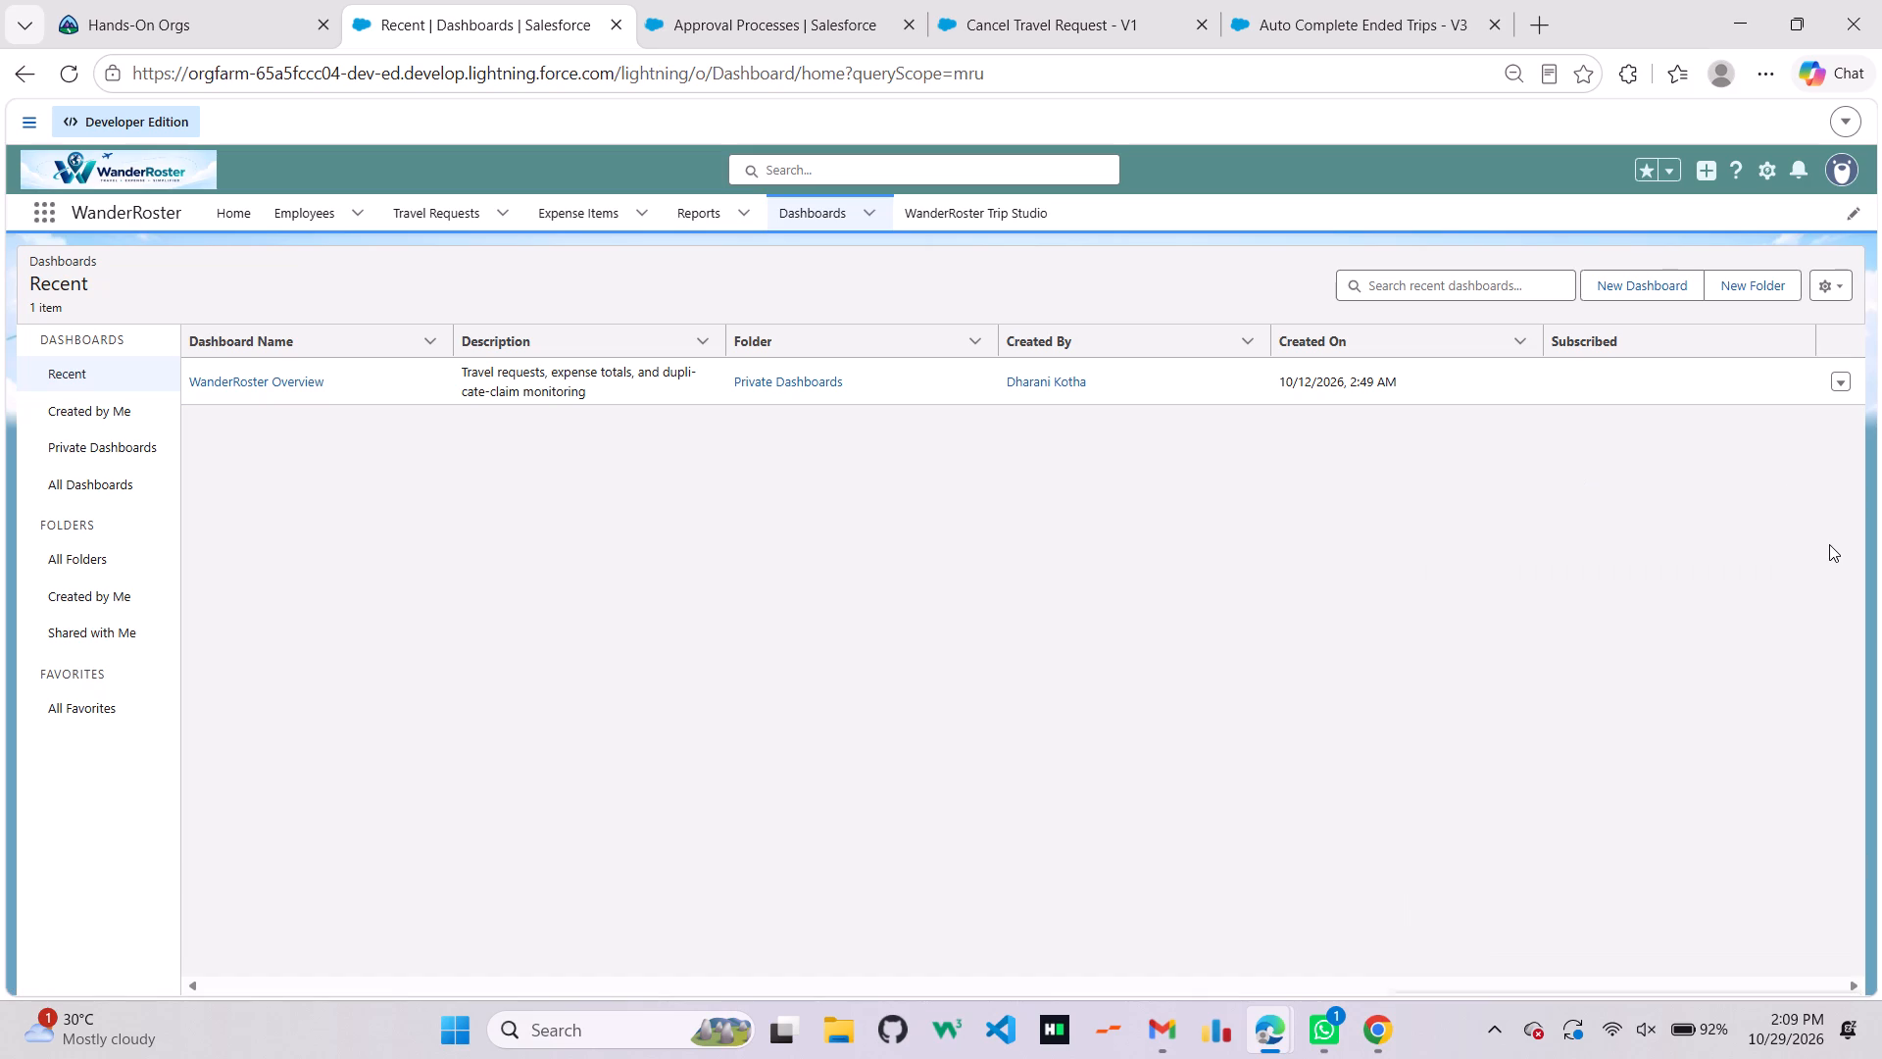
pyautogui.click(271, 379)
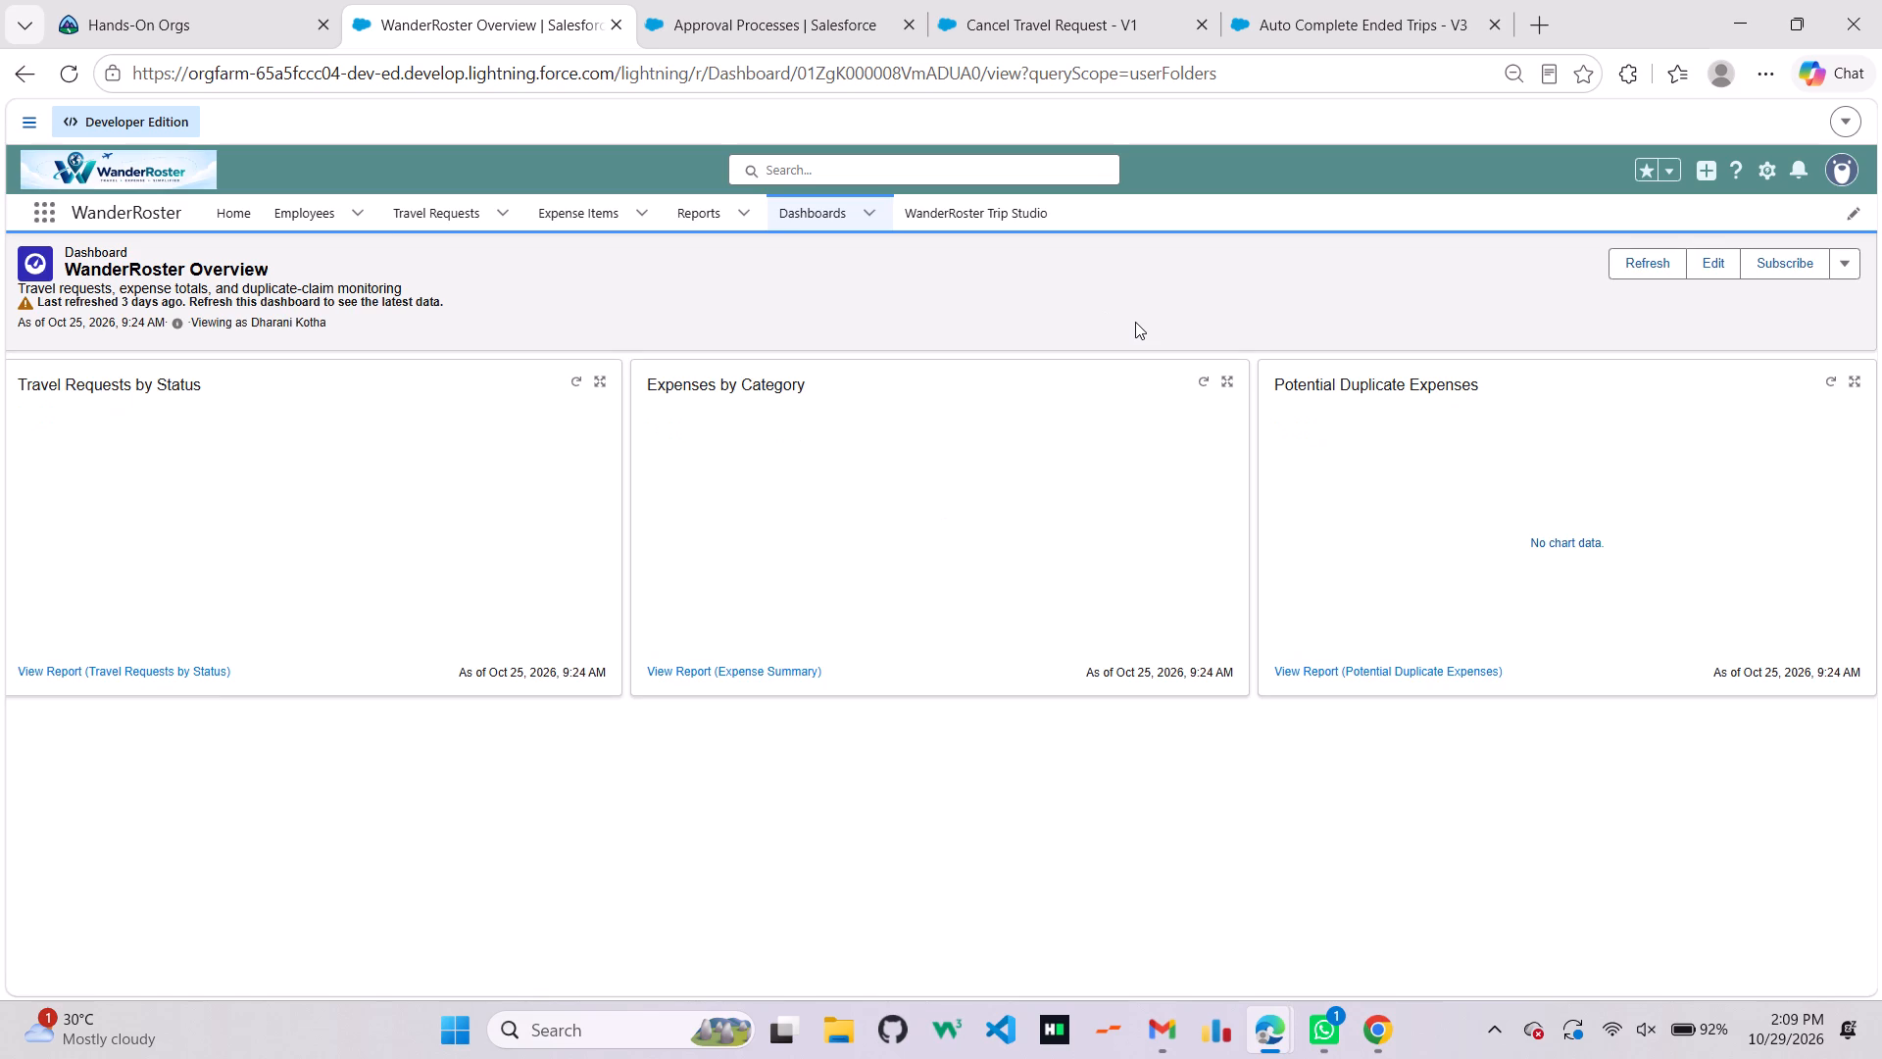
pyautogui.click(1635, 250)
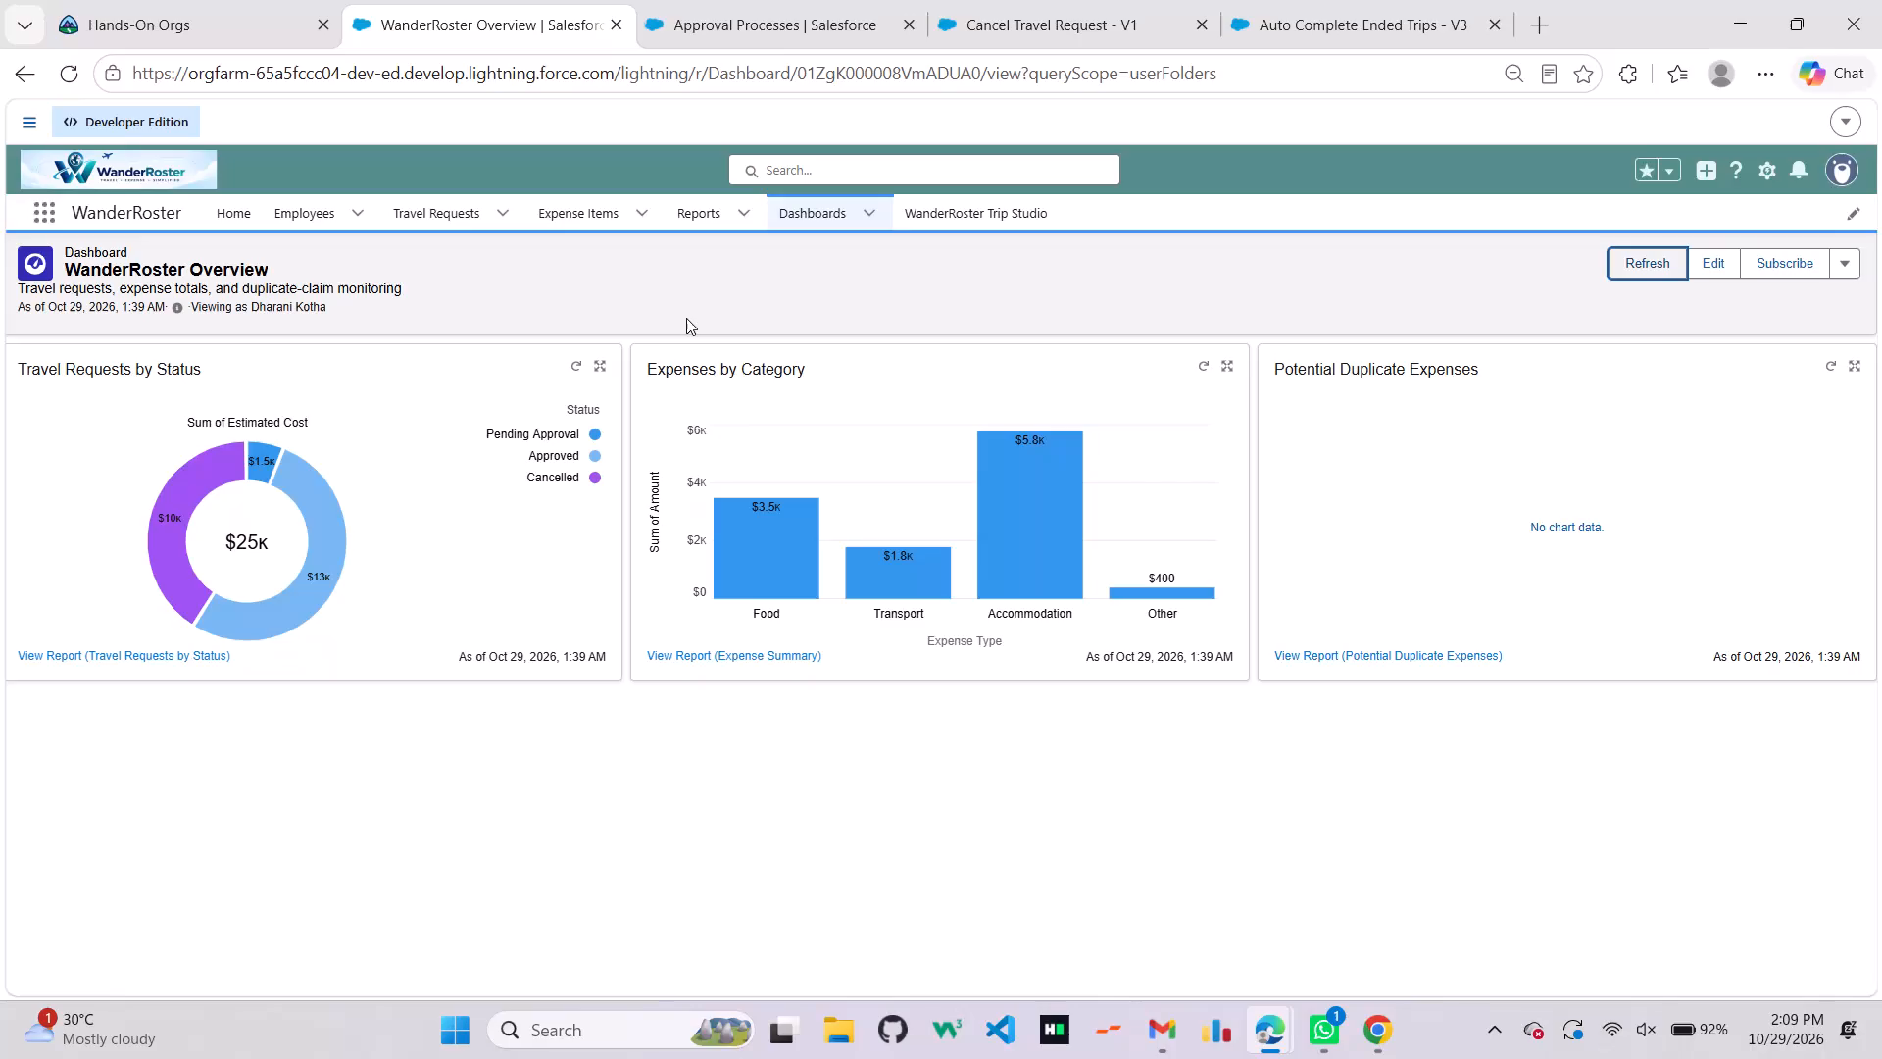
# Open the Expense Summary report for the Food category from the Expenses by Category chart and review its expense records.
pyautogui.click(760, 525)
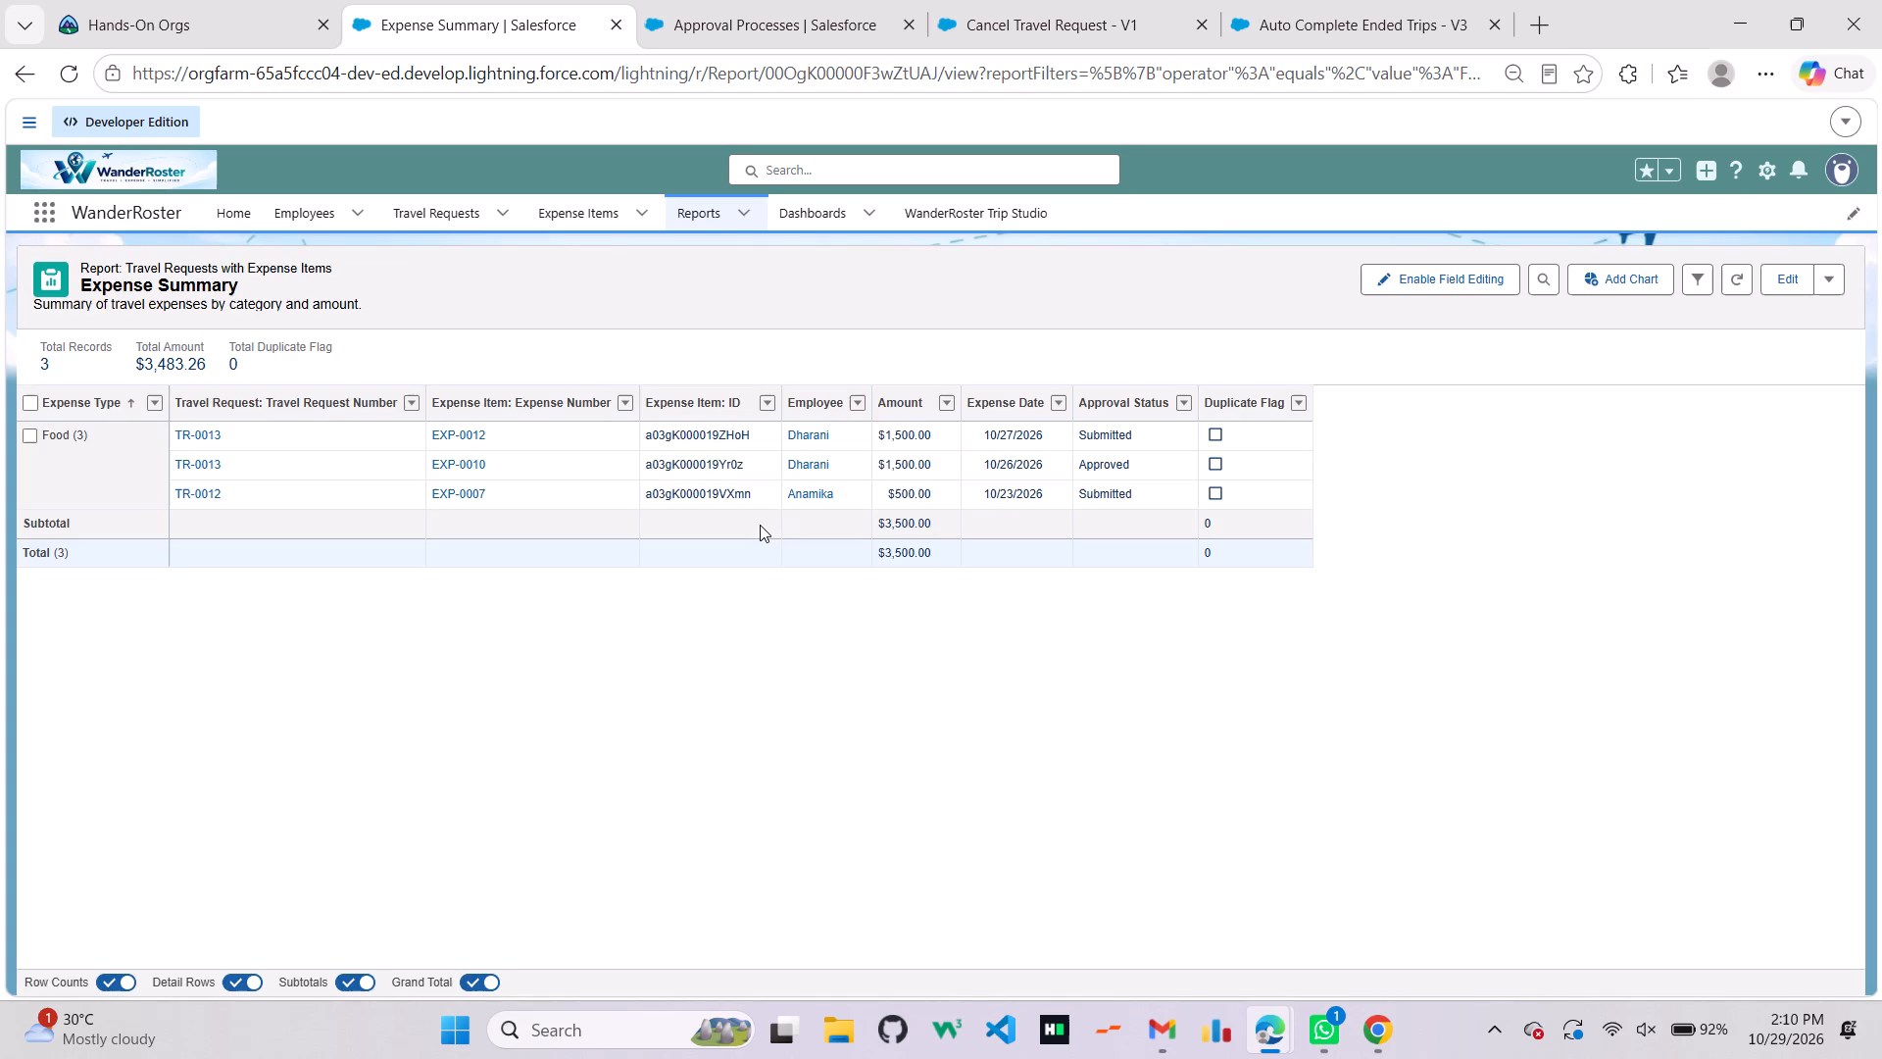
pyautogui.scroll(2, 762, 534)
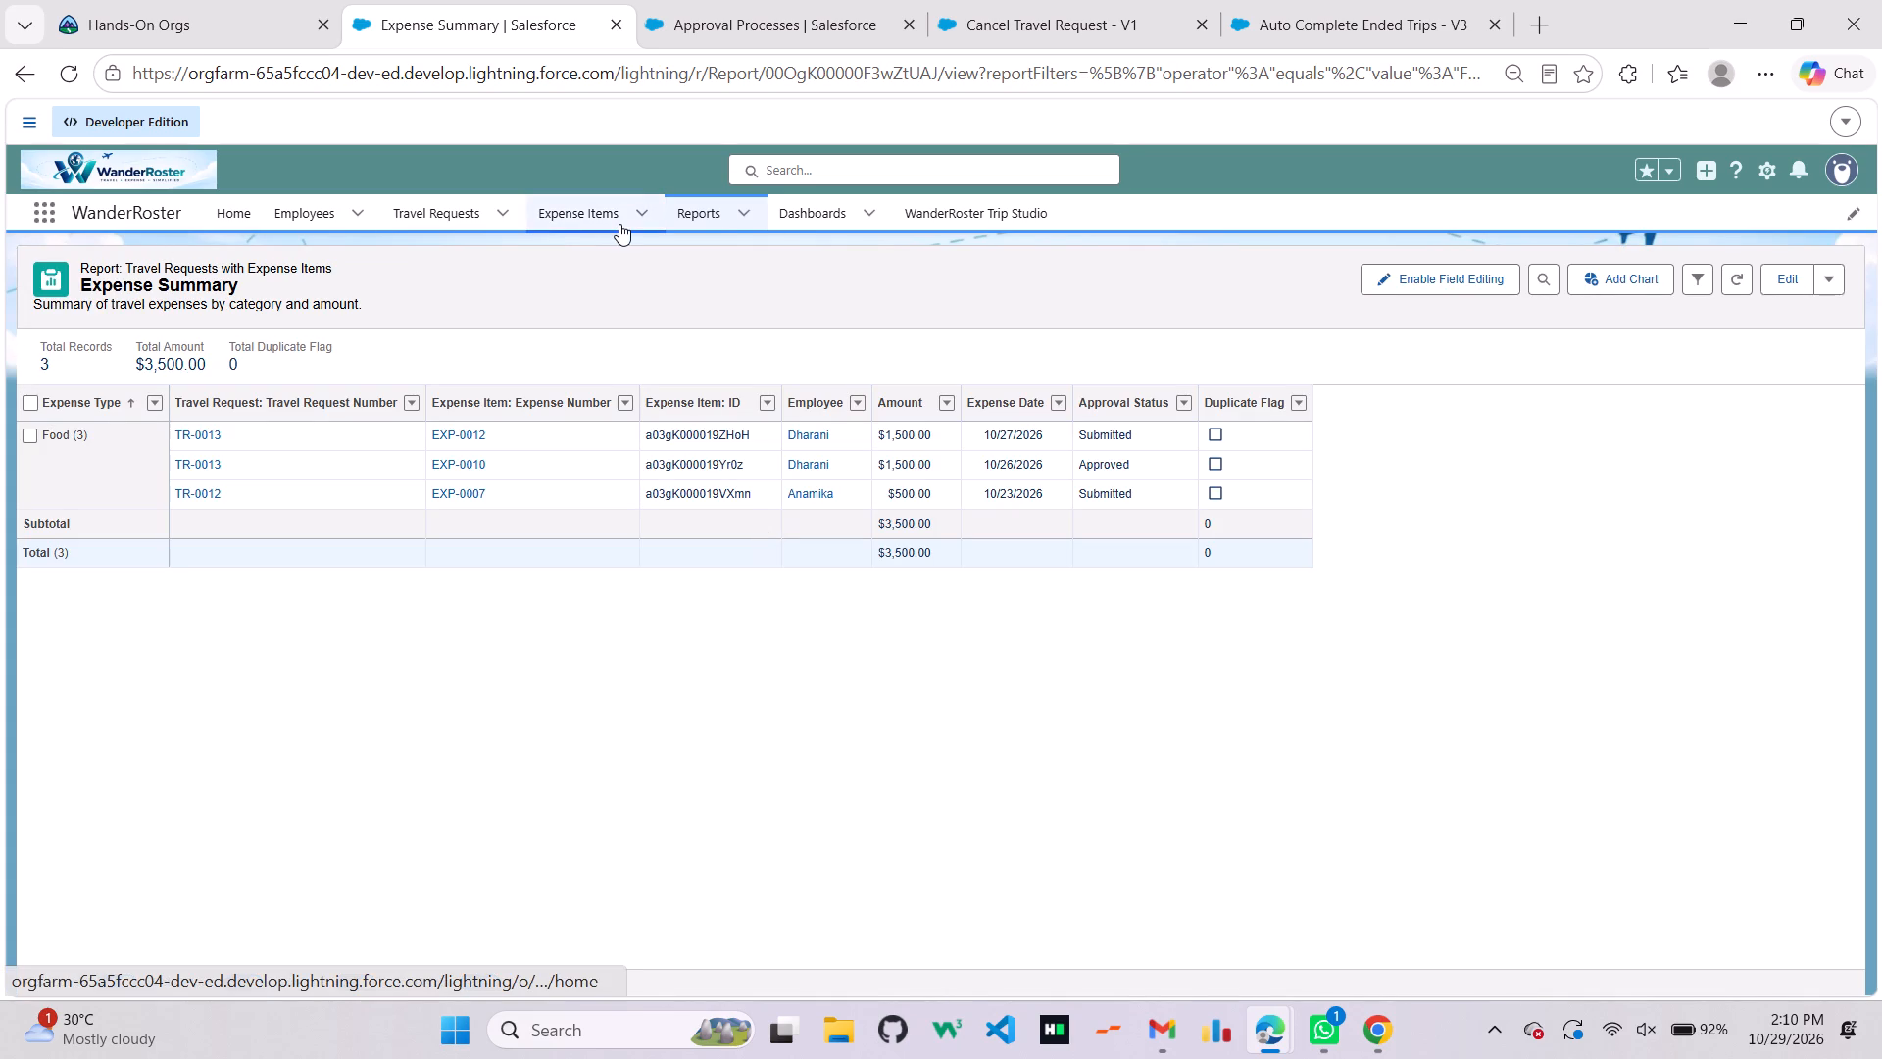
# Look over the recent Expense Items and Dashboards lists, and bring up the recently viewed Employees list.
pyautogui.click(619, 224)
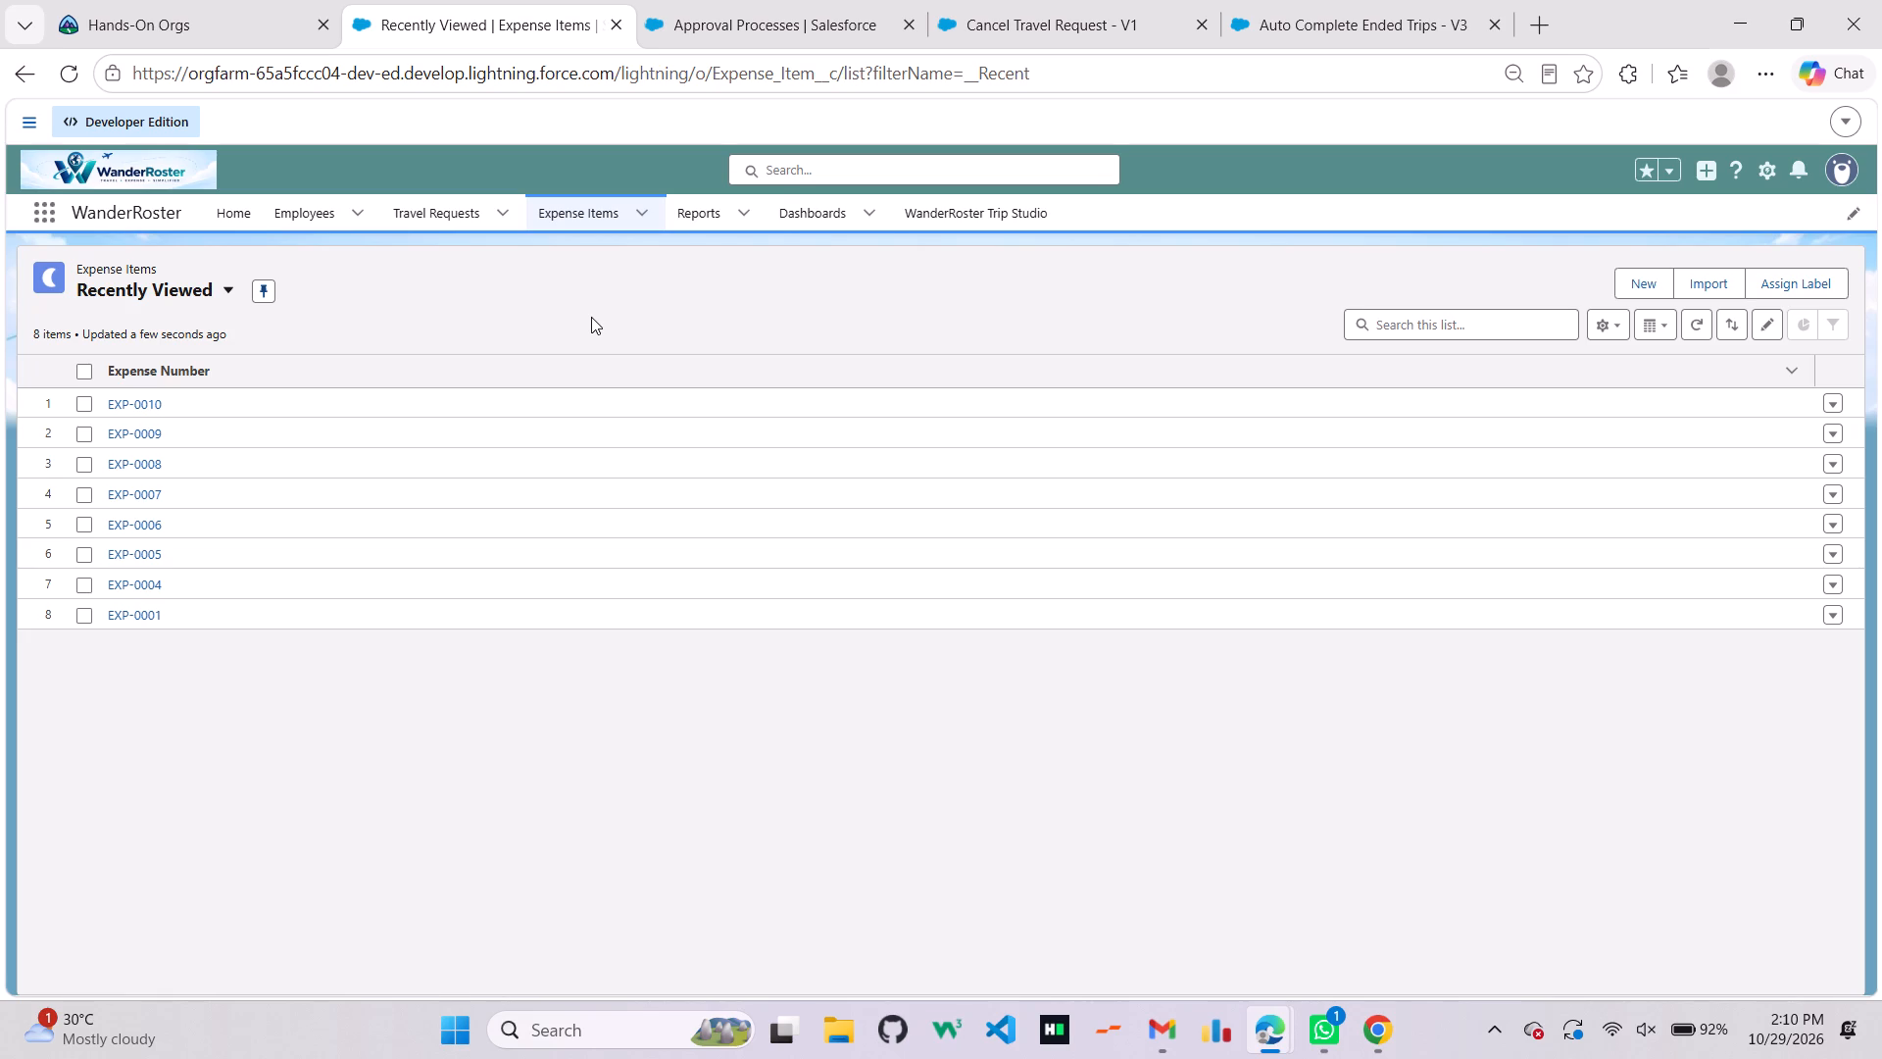
pyautogui.click(784, 202)
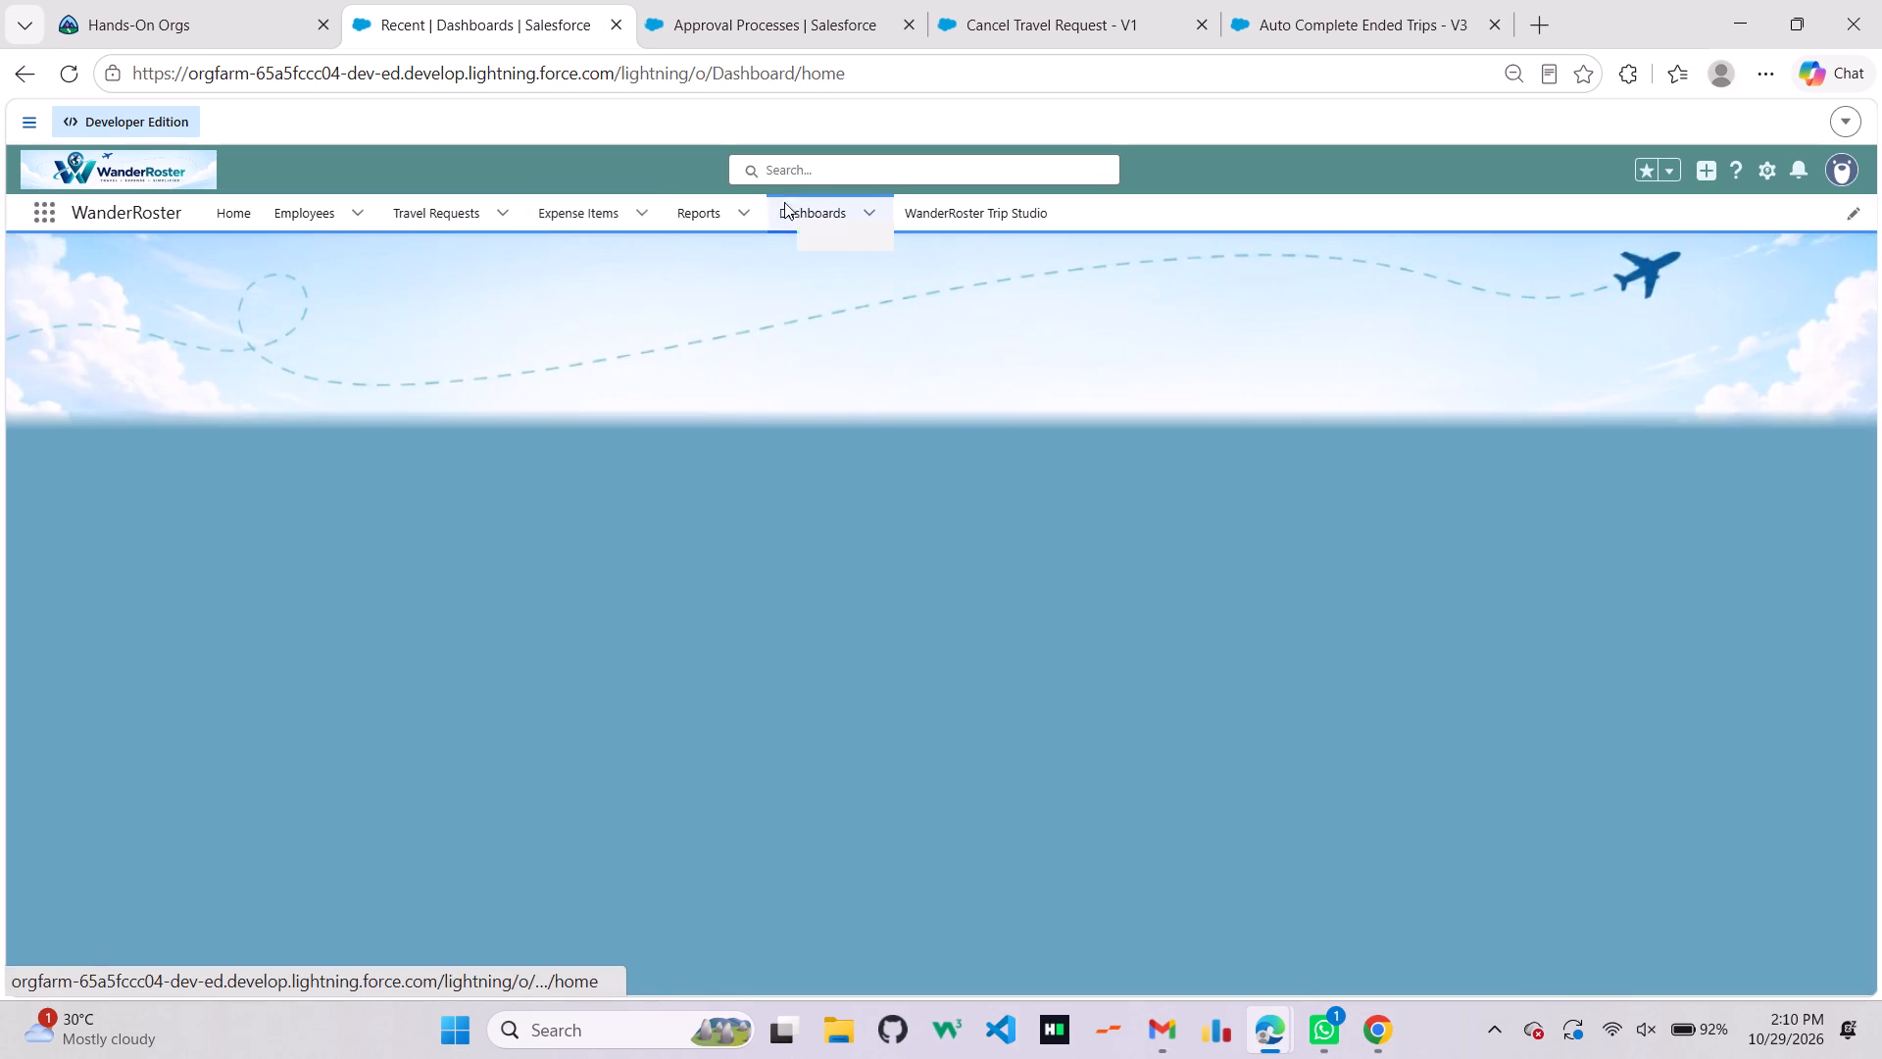
pyautogui.click(329, 190)
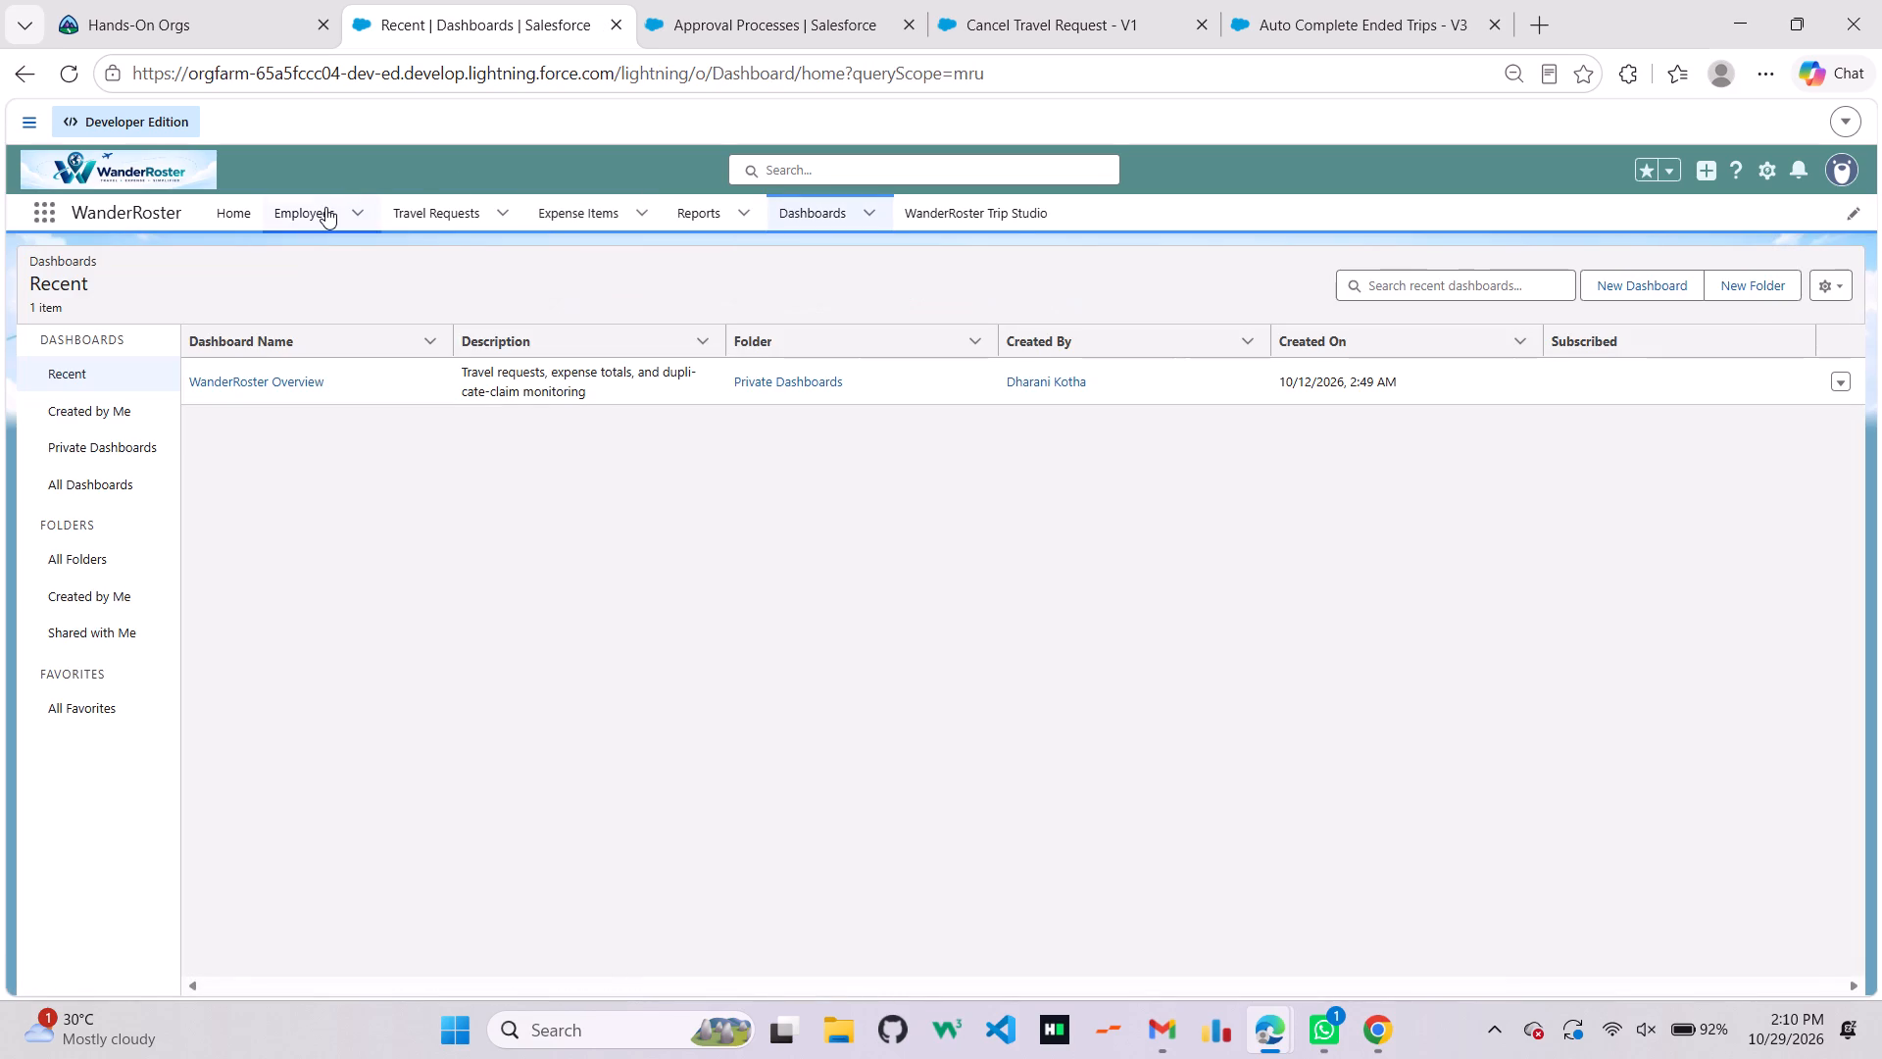
pyautogui.click(325, 207)
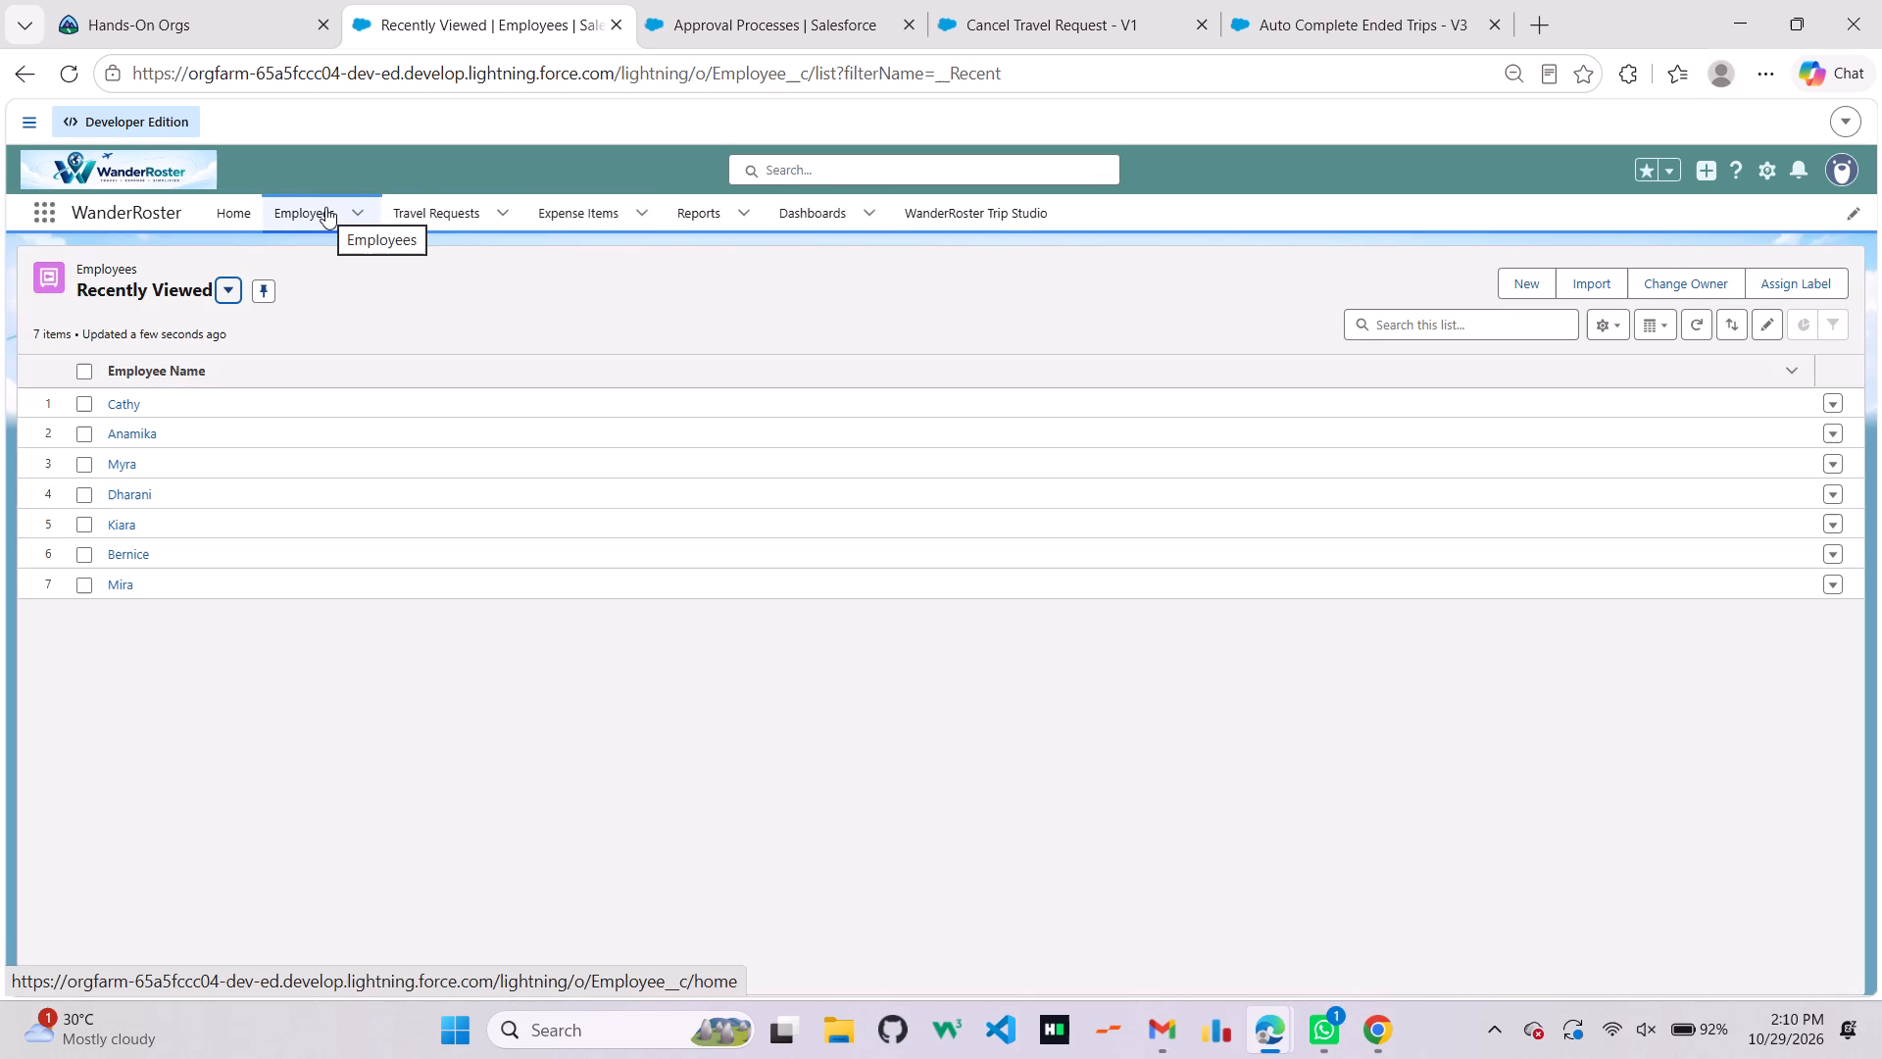
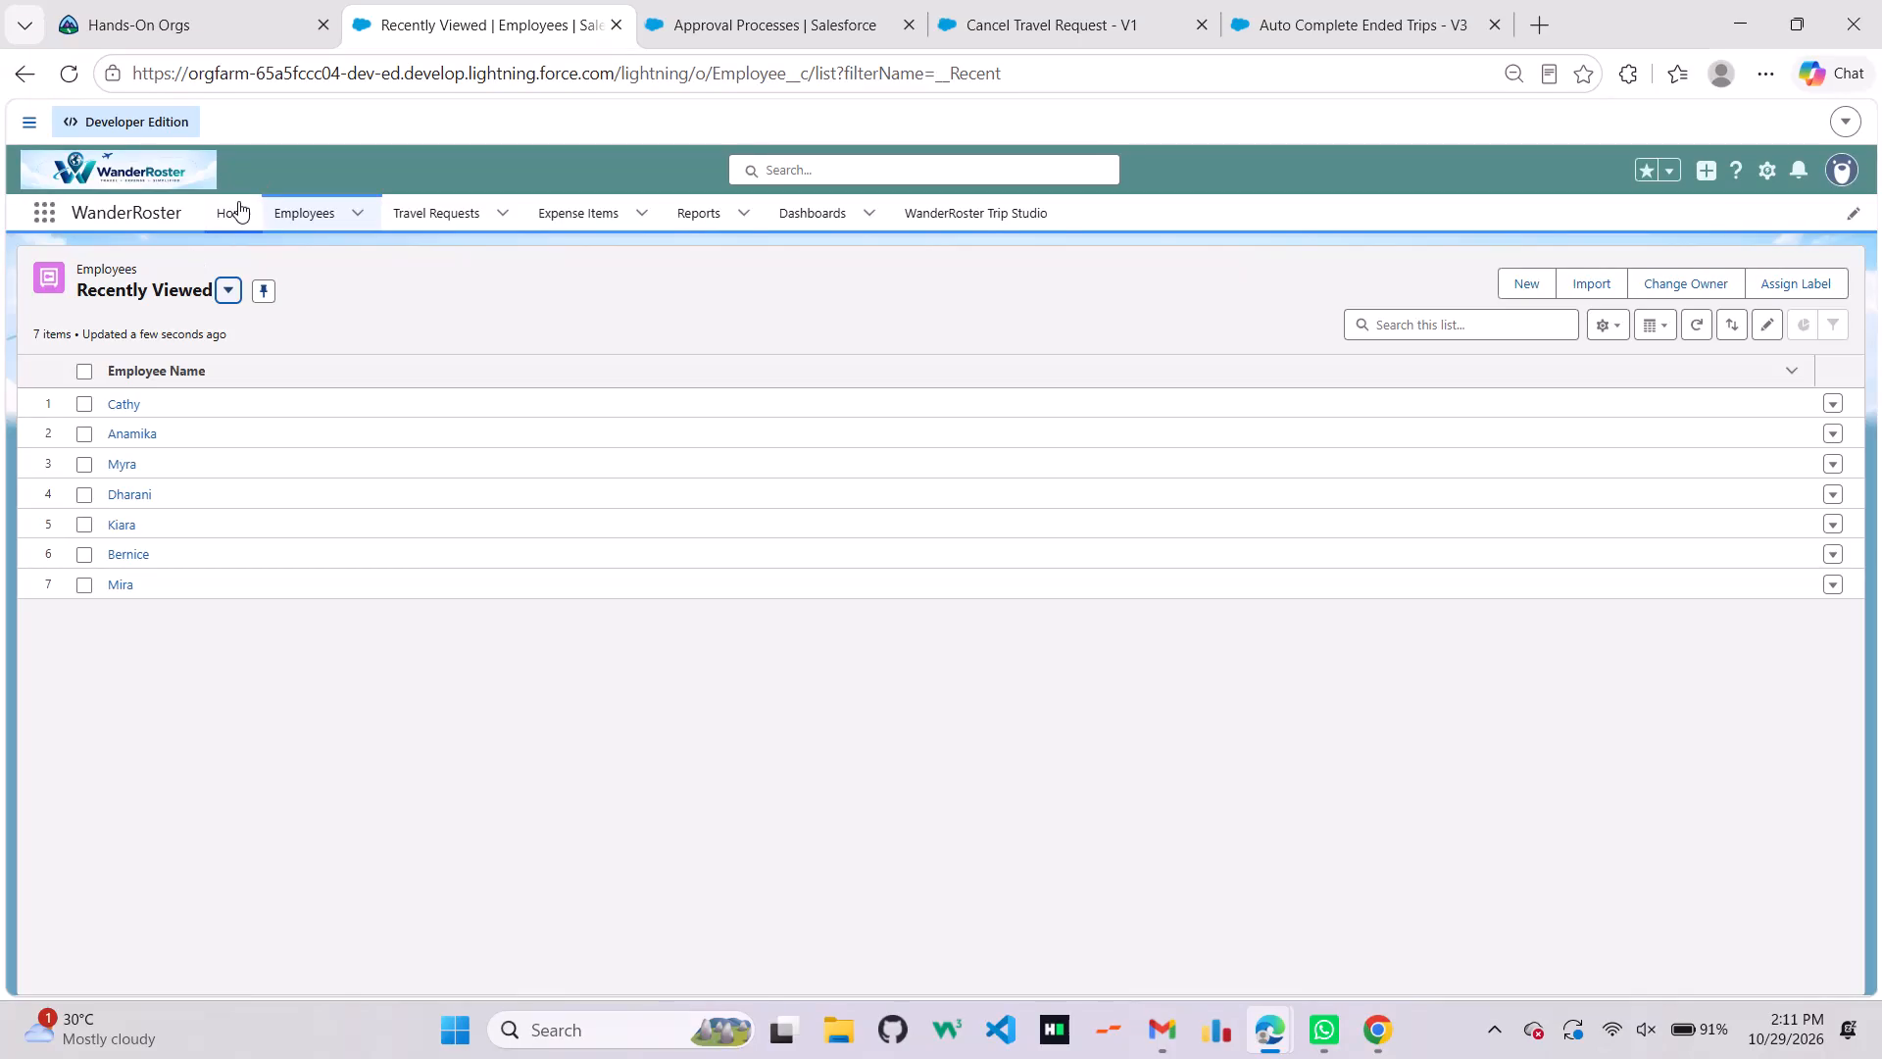
# Return from the Employees list to the WanderRoster home page.
pyautogui.click(238, 201)
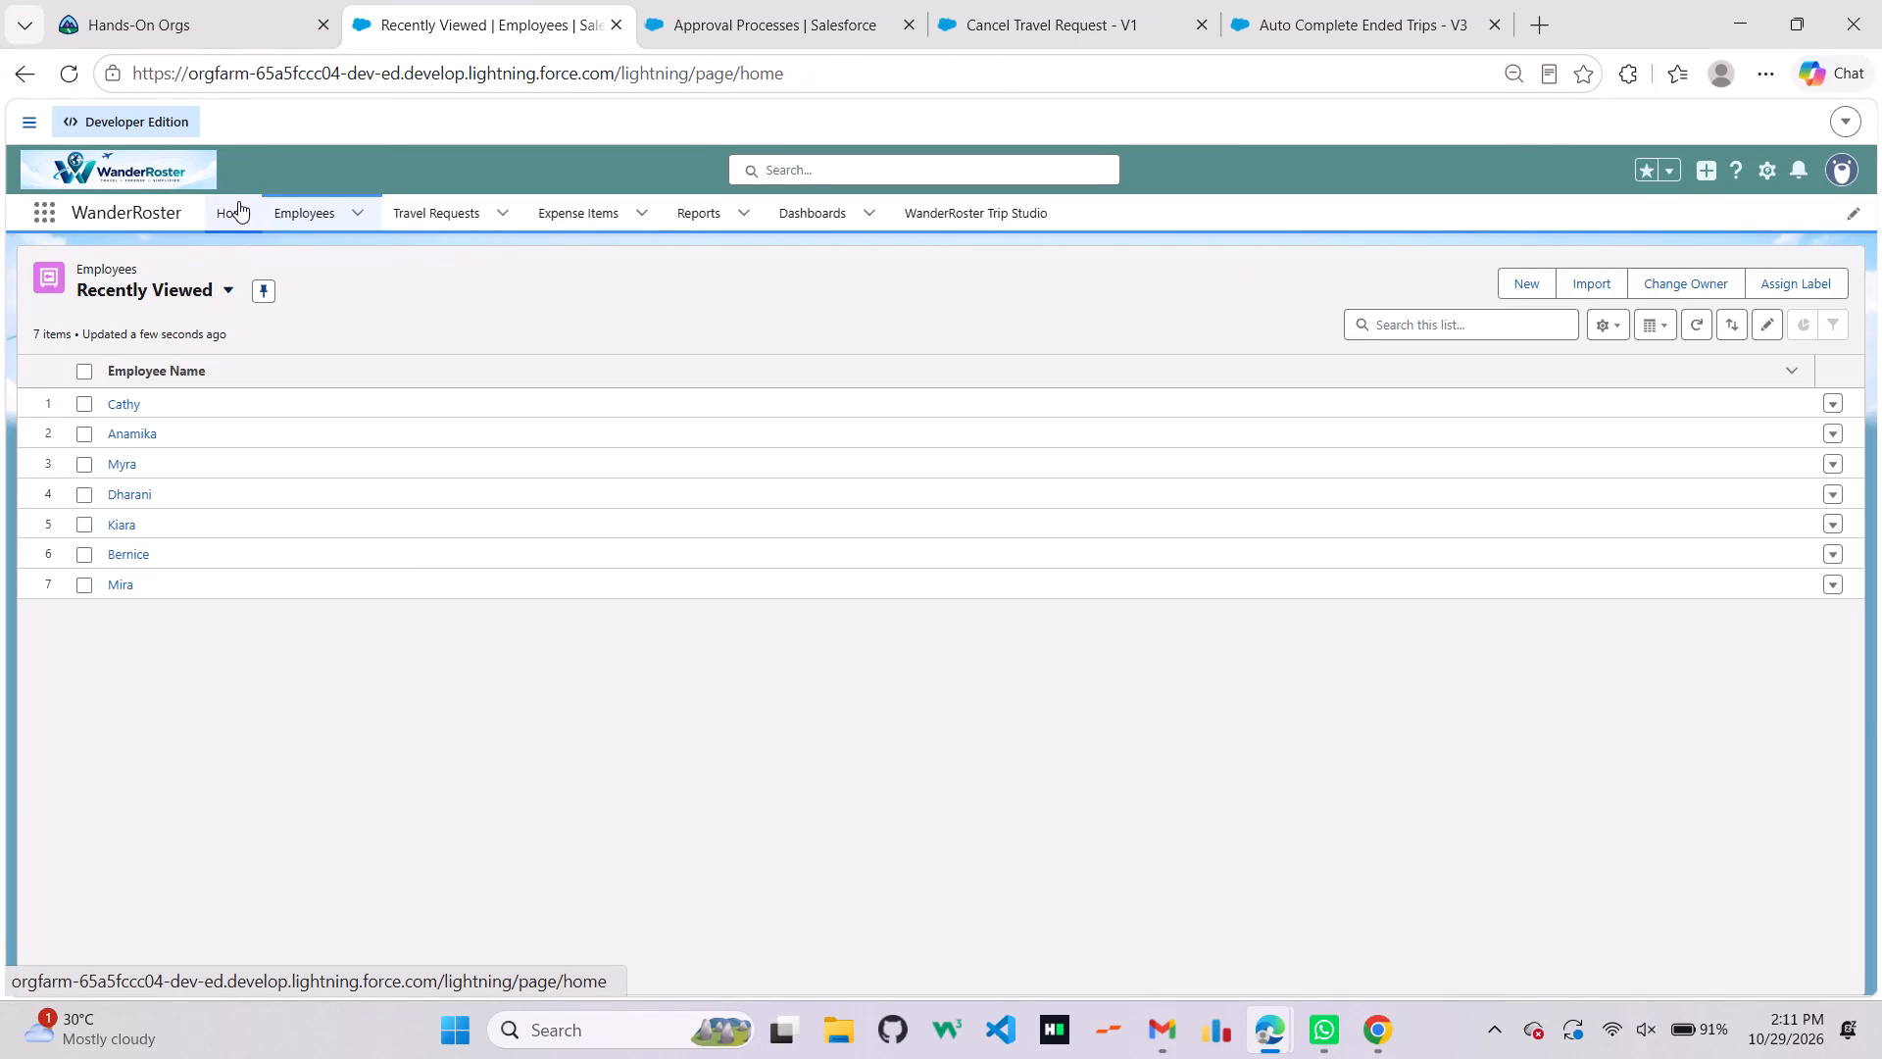
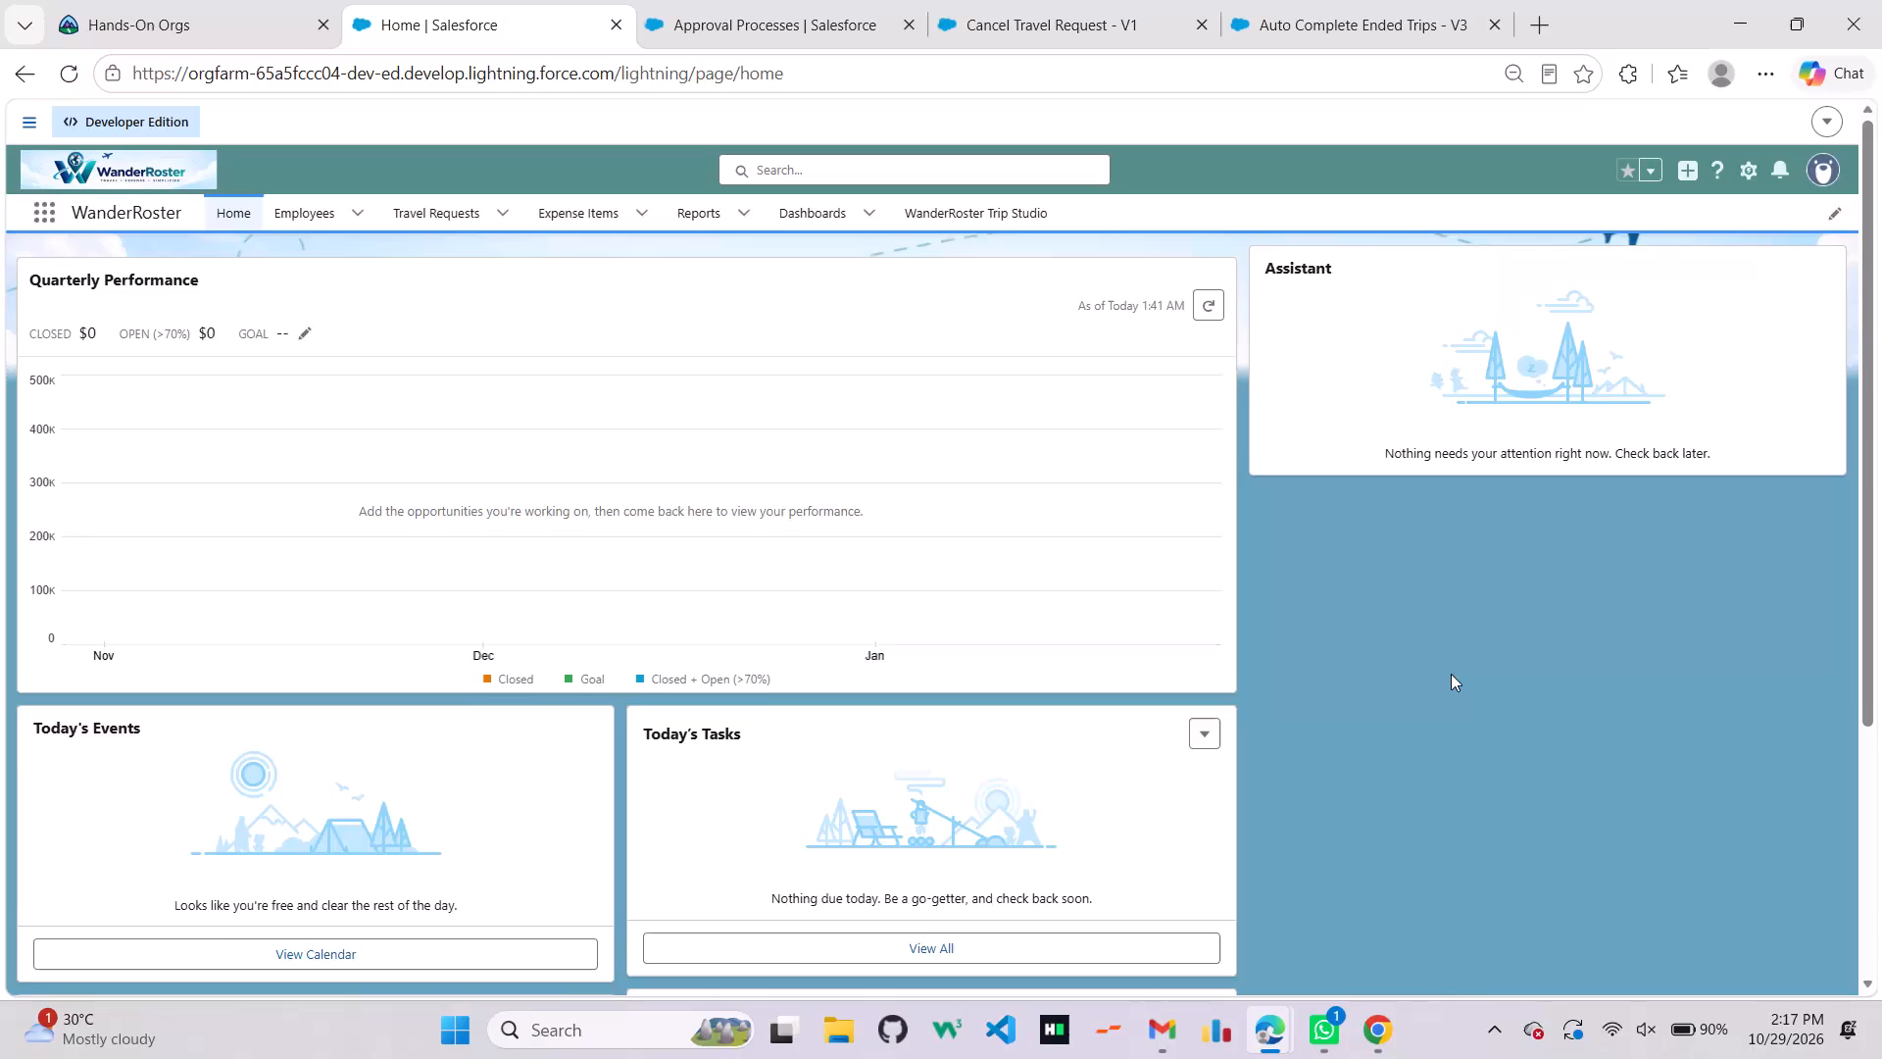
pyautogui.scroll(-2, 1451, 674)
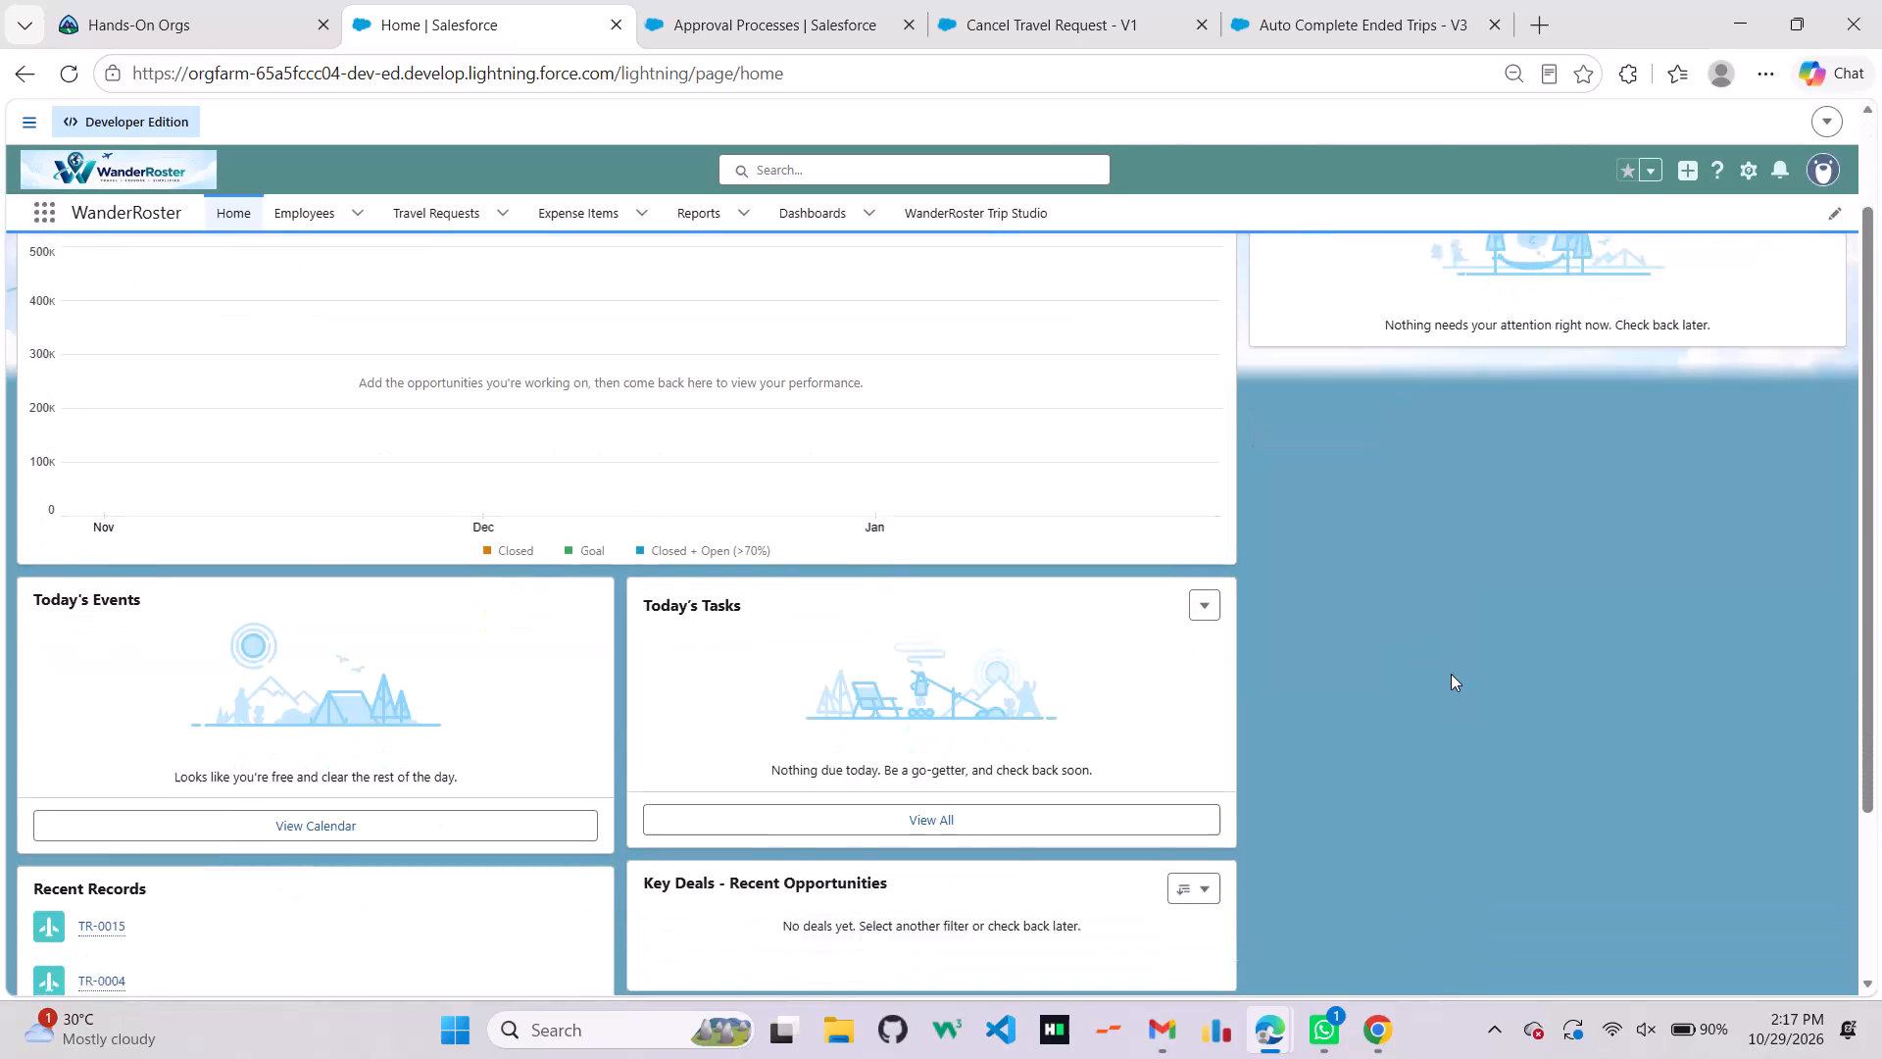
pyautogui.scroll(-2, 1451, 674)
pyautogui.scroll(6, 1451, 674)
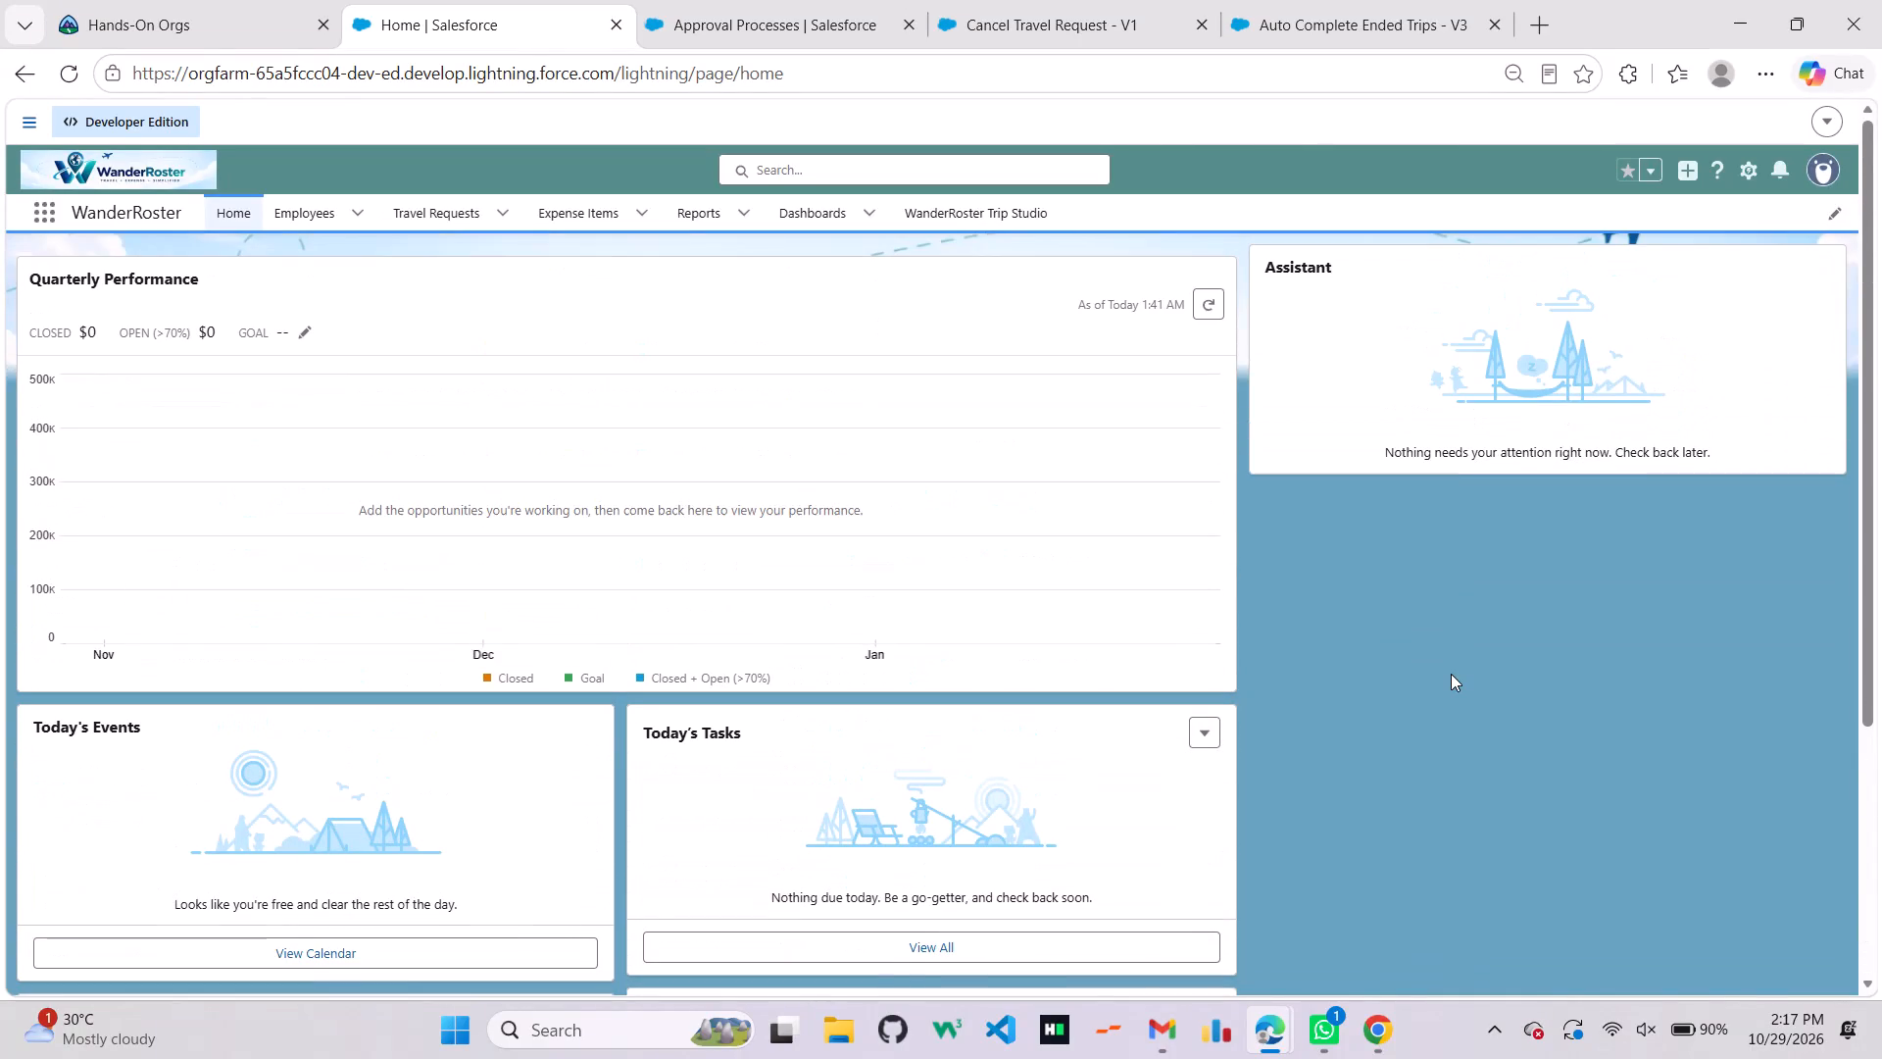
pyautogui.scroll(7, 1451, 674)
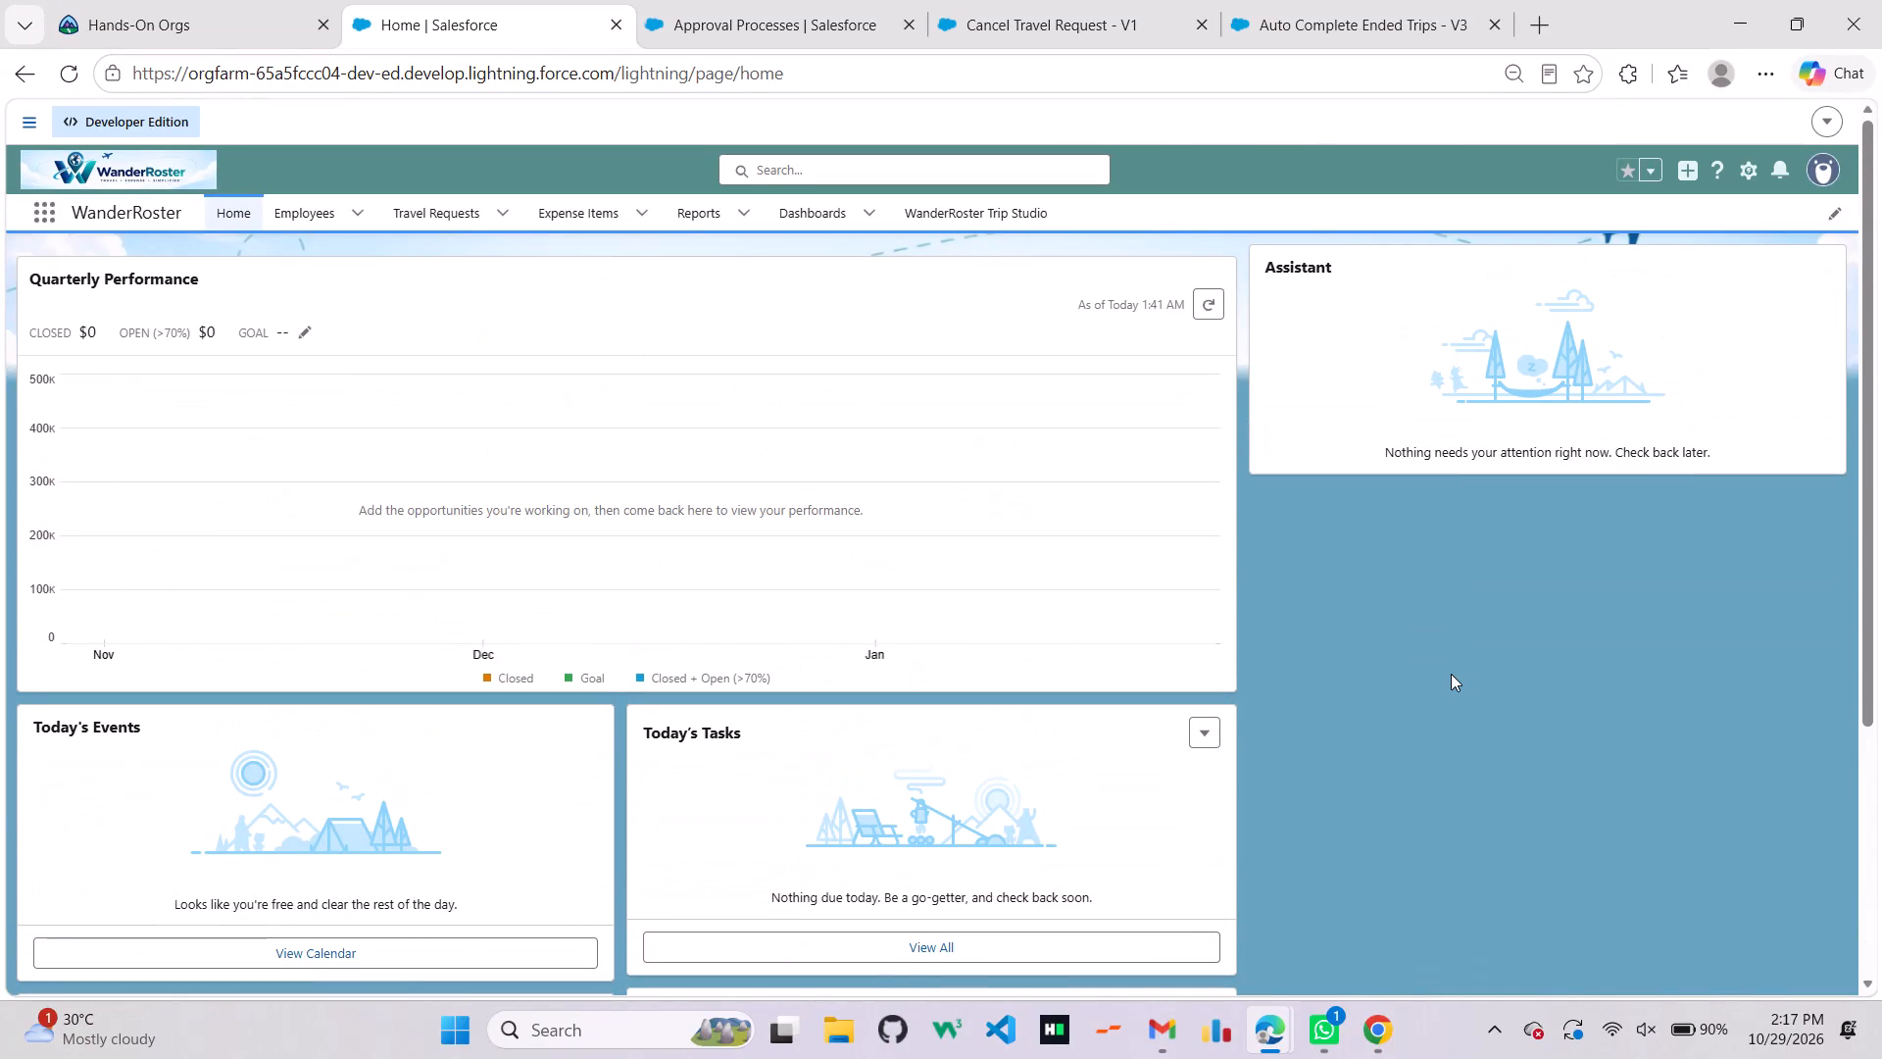
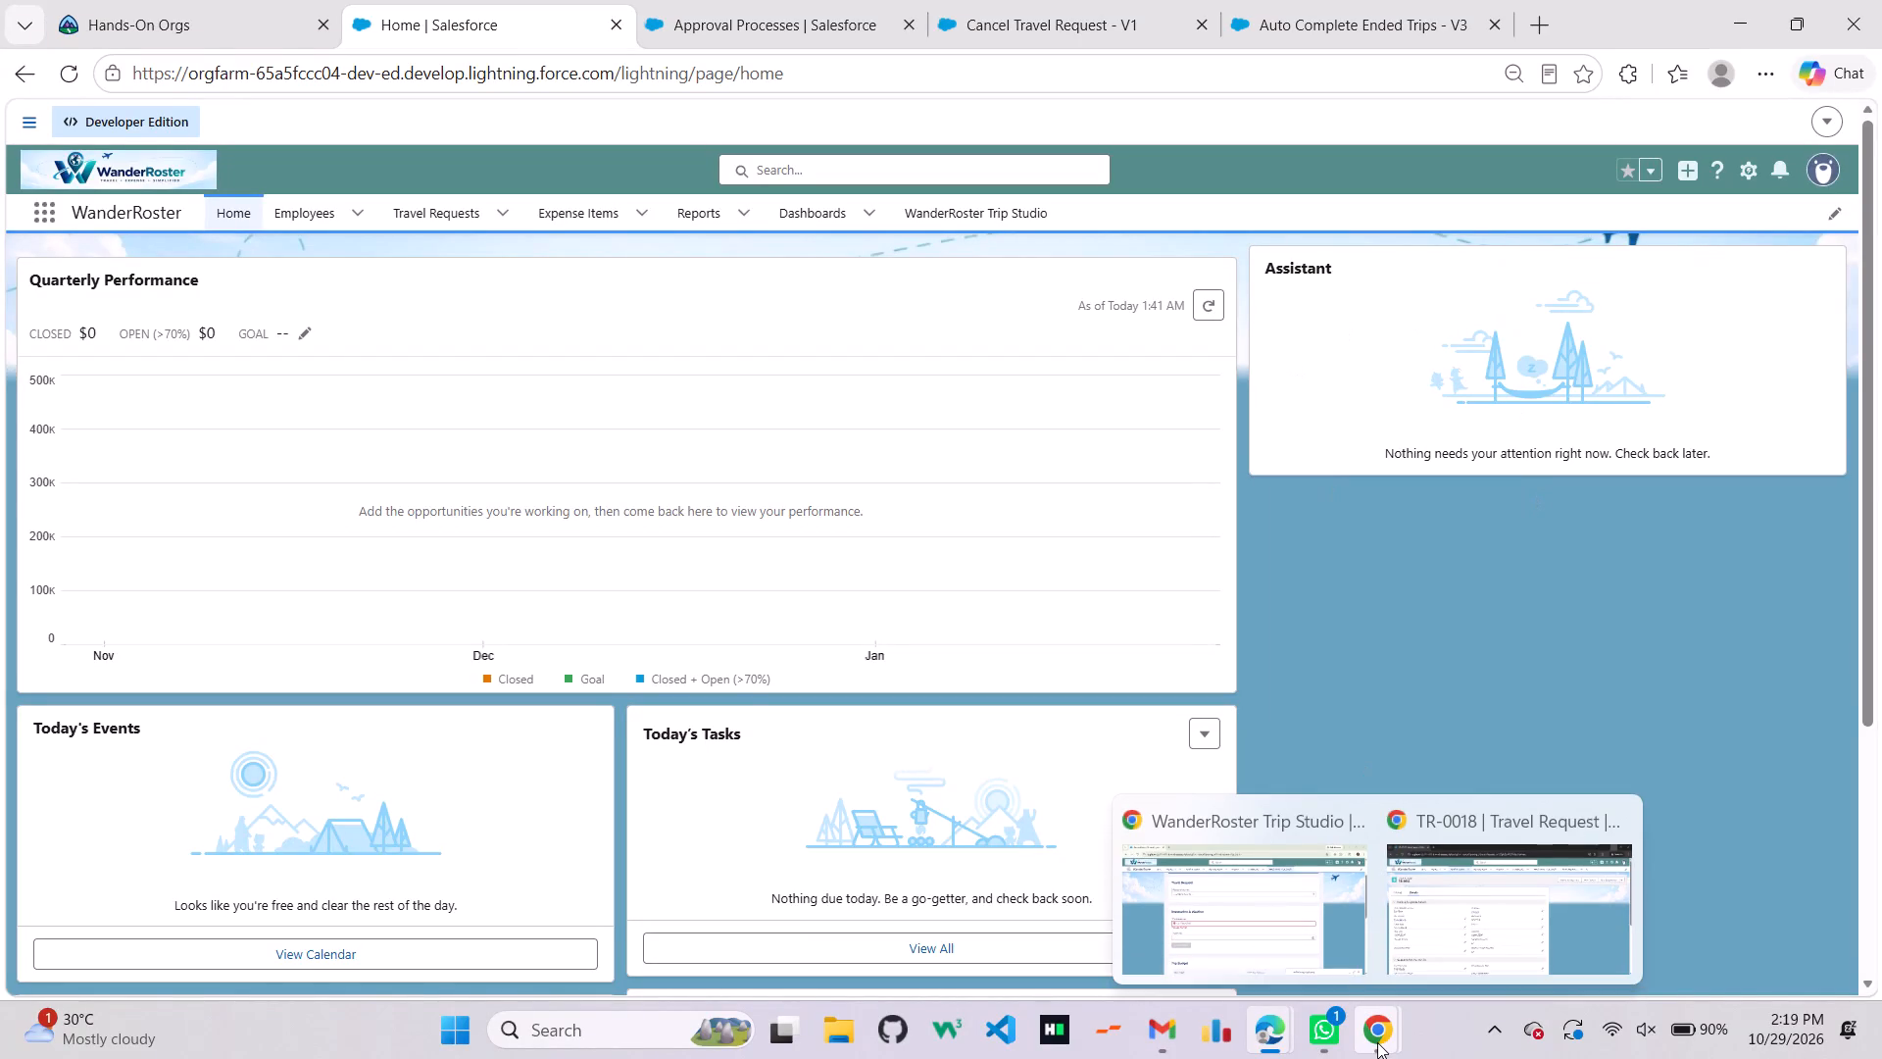
# Switch to the Chrome session's WanderRoster Trip Studio and check which existing trips are offered in the Travel Request section.
pyautogui.click(1278, 891)
pyautogui.scroll(1, 903, 489)
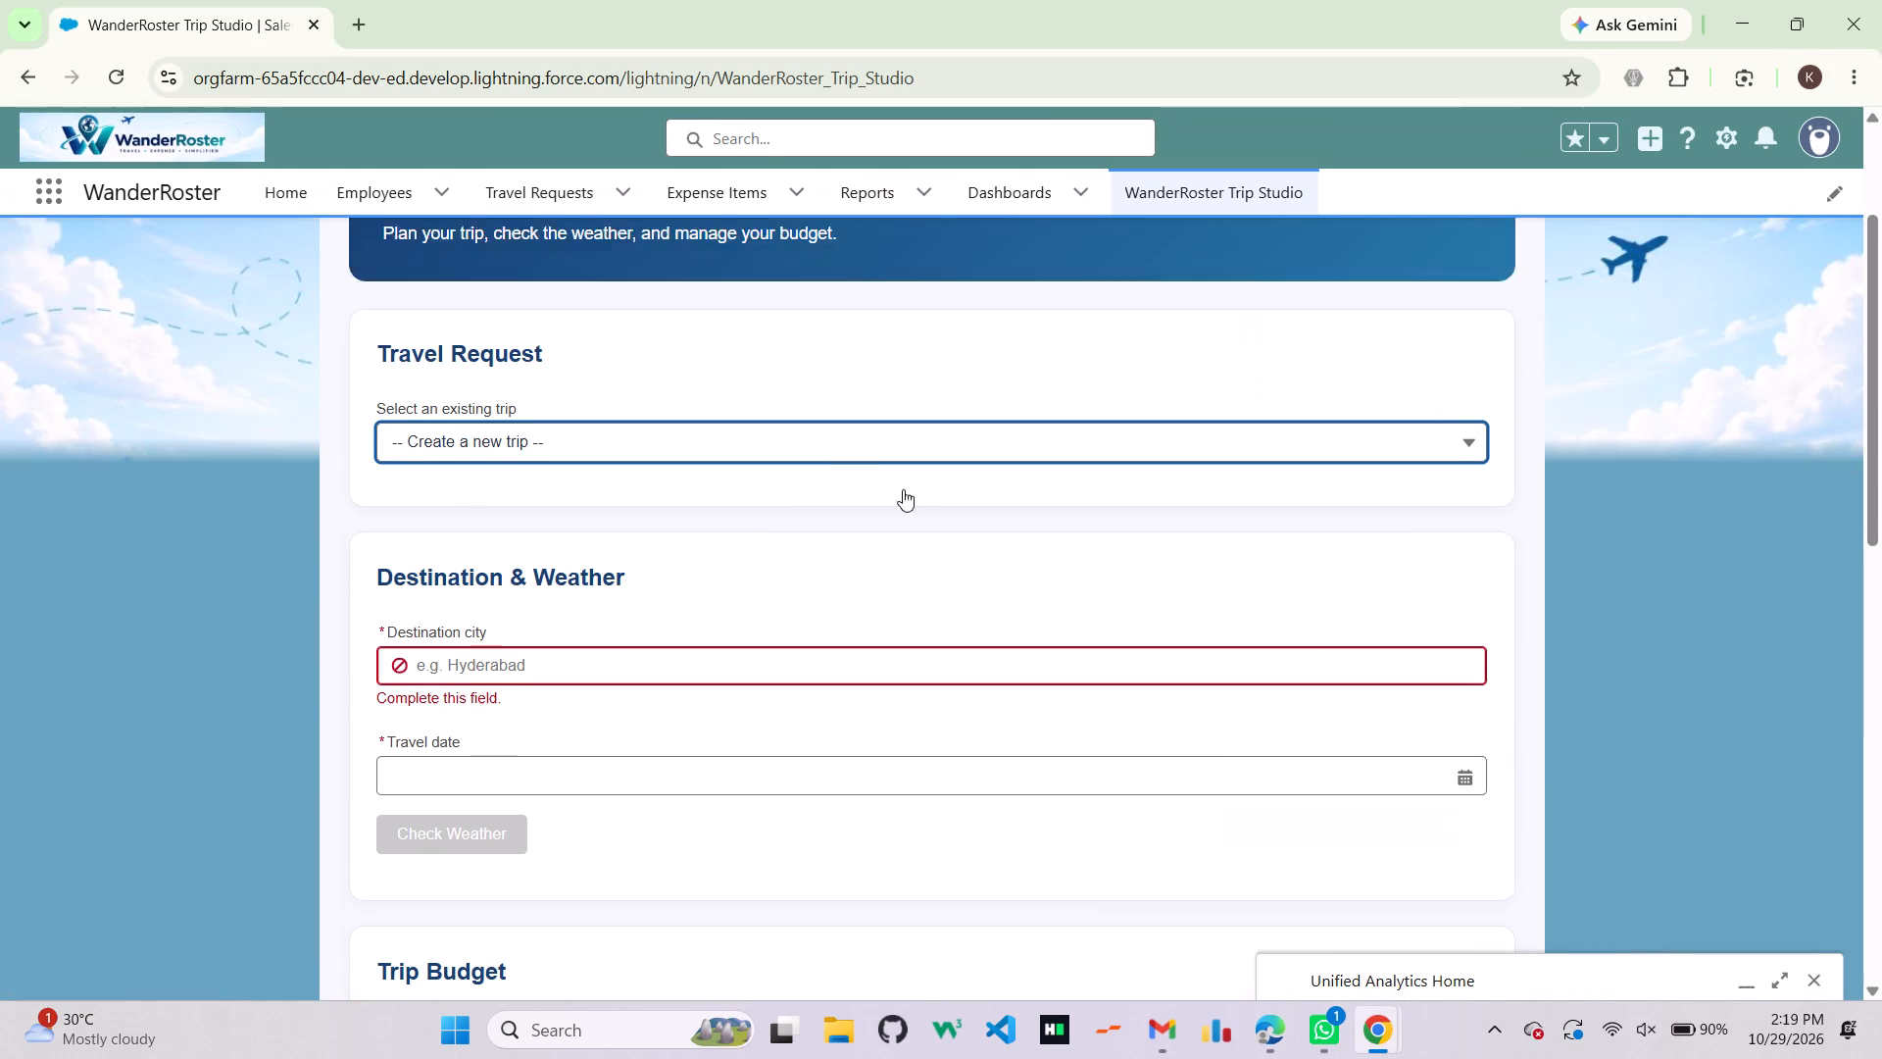
pyautogui.scroll(1, 903, 489)
pyautogui.click(835, 619)
pyautogui.click(829, 668)
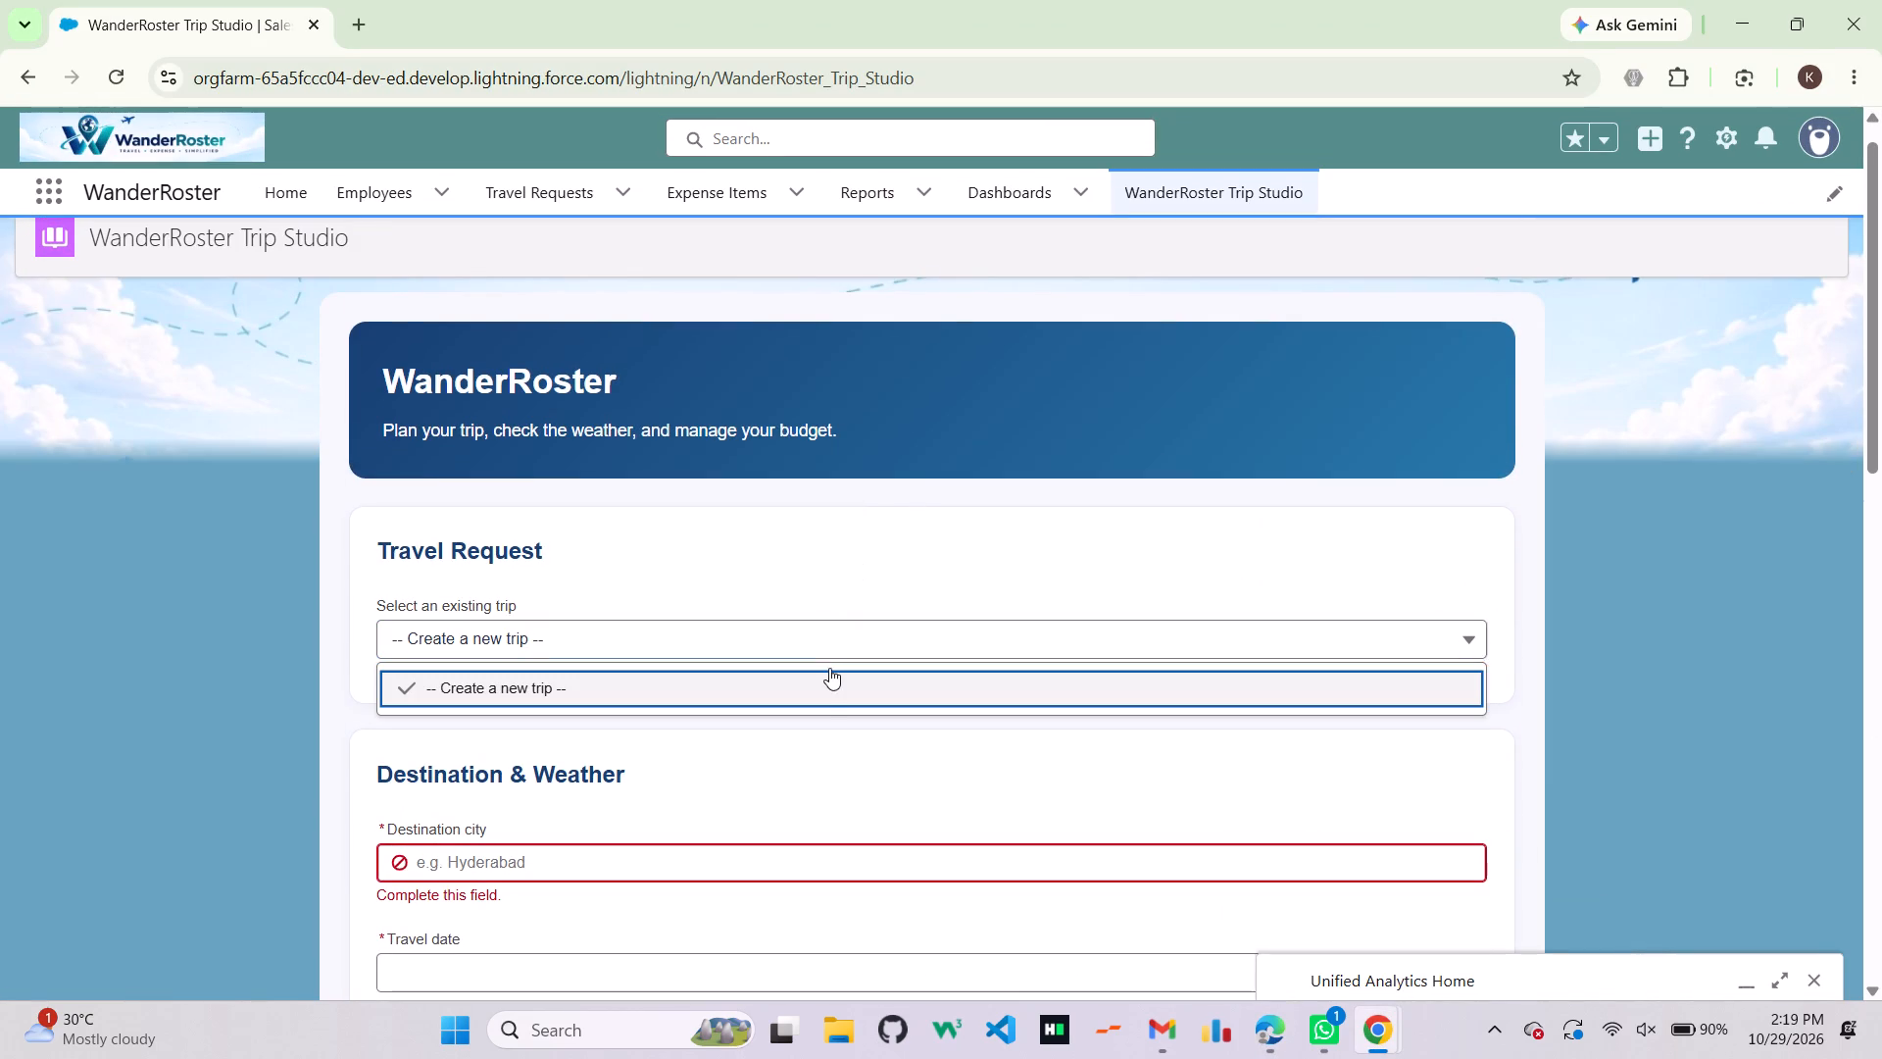
pyautogui.click(828, 640)
pyautogui.click(828, 707)
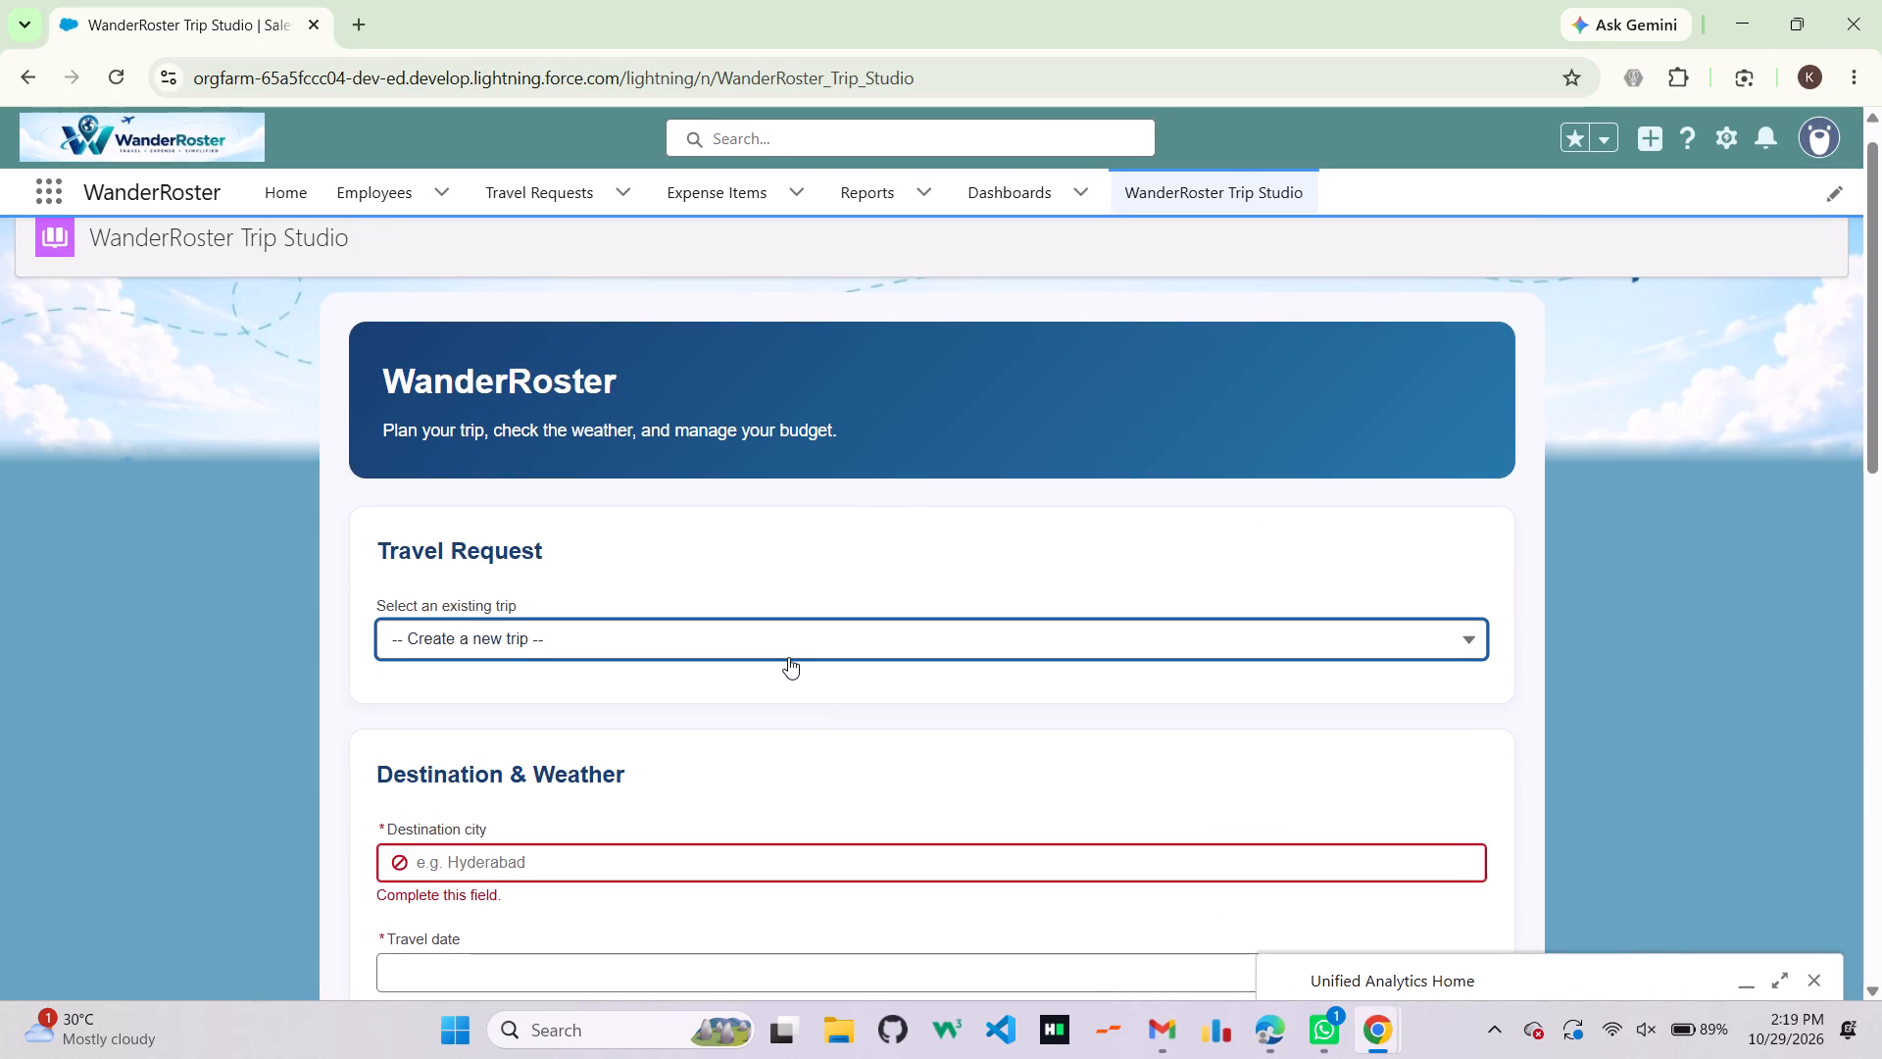
pyautogui.scroll(6, 788, 657)
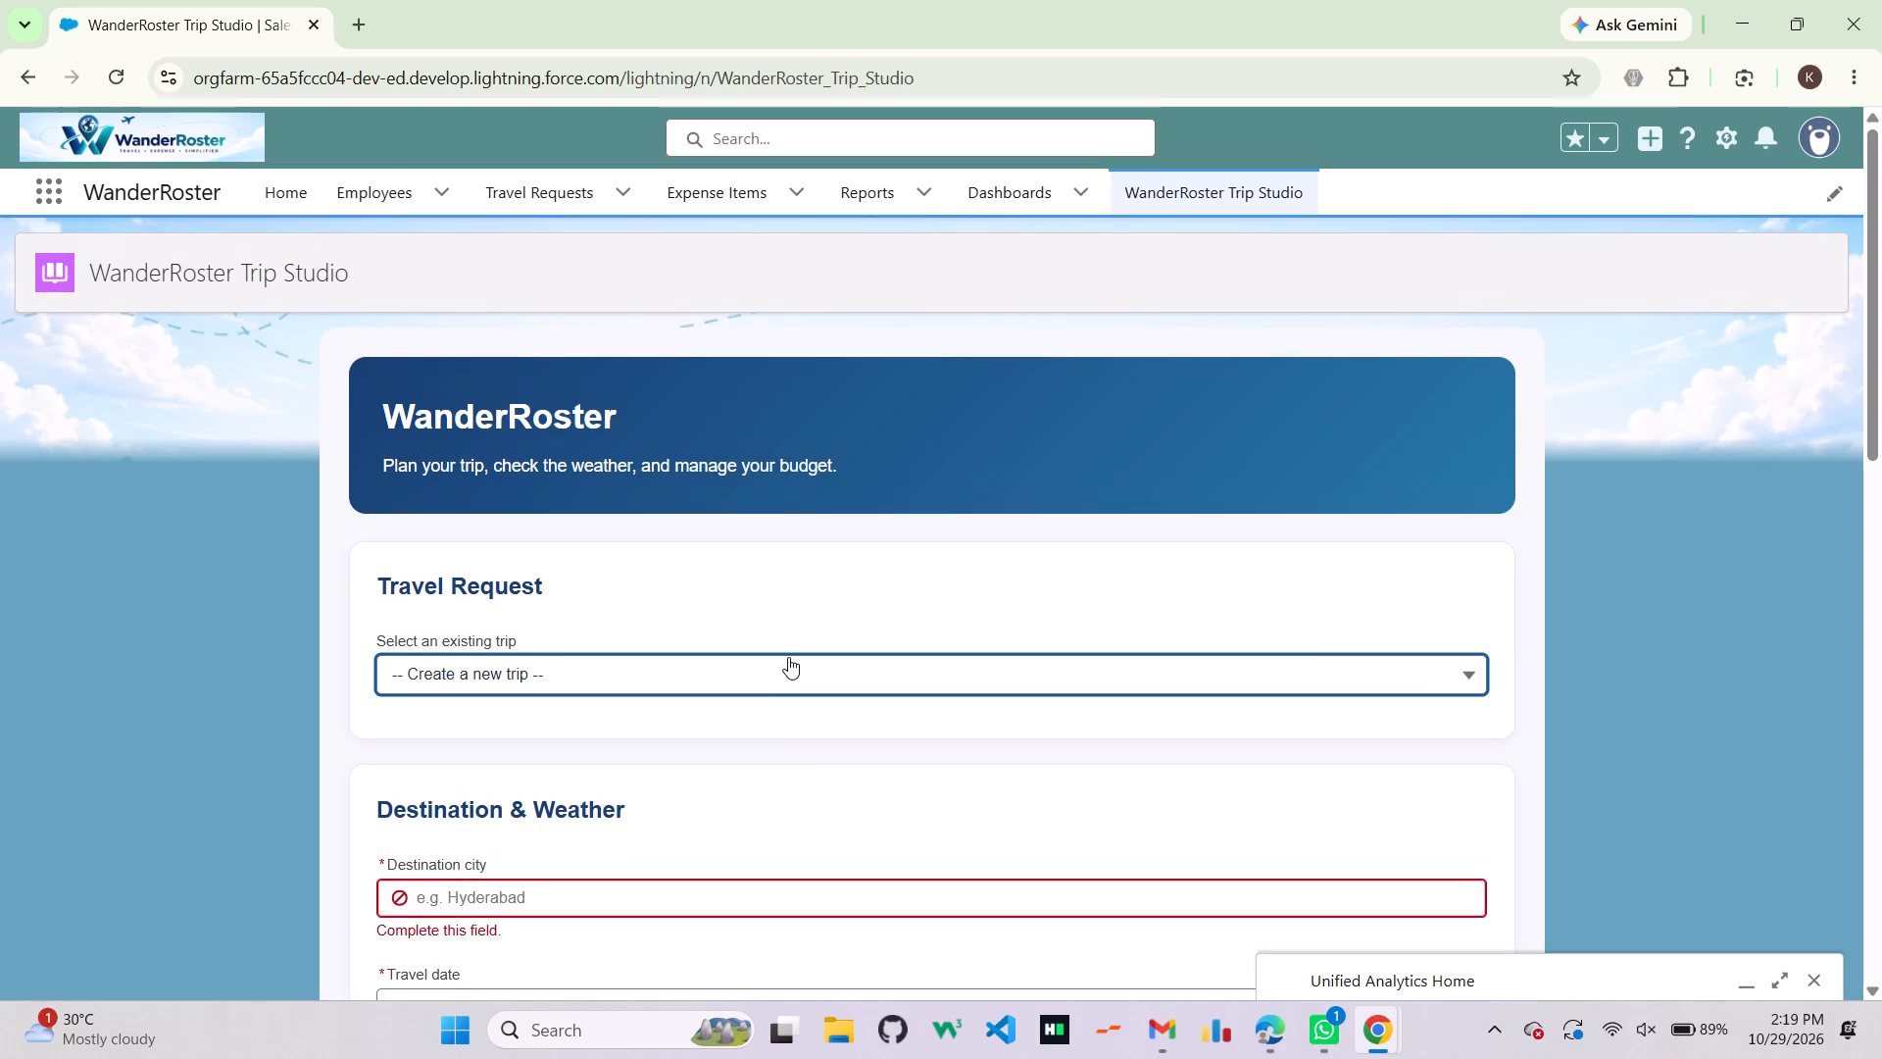
pyautogui.scroll(6, 788, 657)
# Examine the Trip Studio's weather, trip budget and estimated expenses sections, and close the Unified Analytics Home pop-up.
pyautogui.scroll(-3, 772, 615)
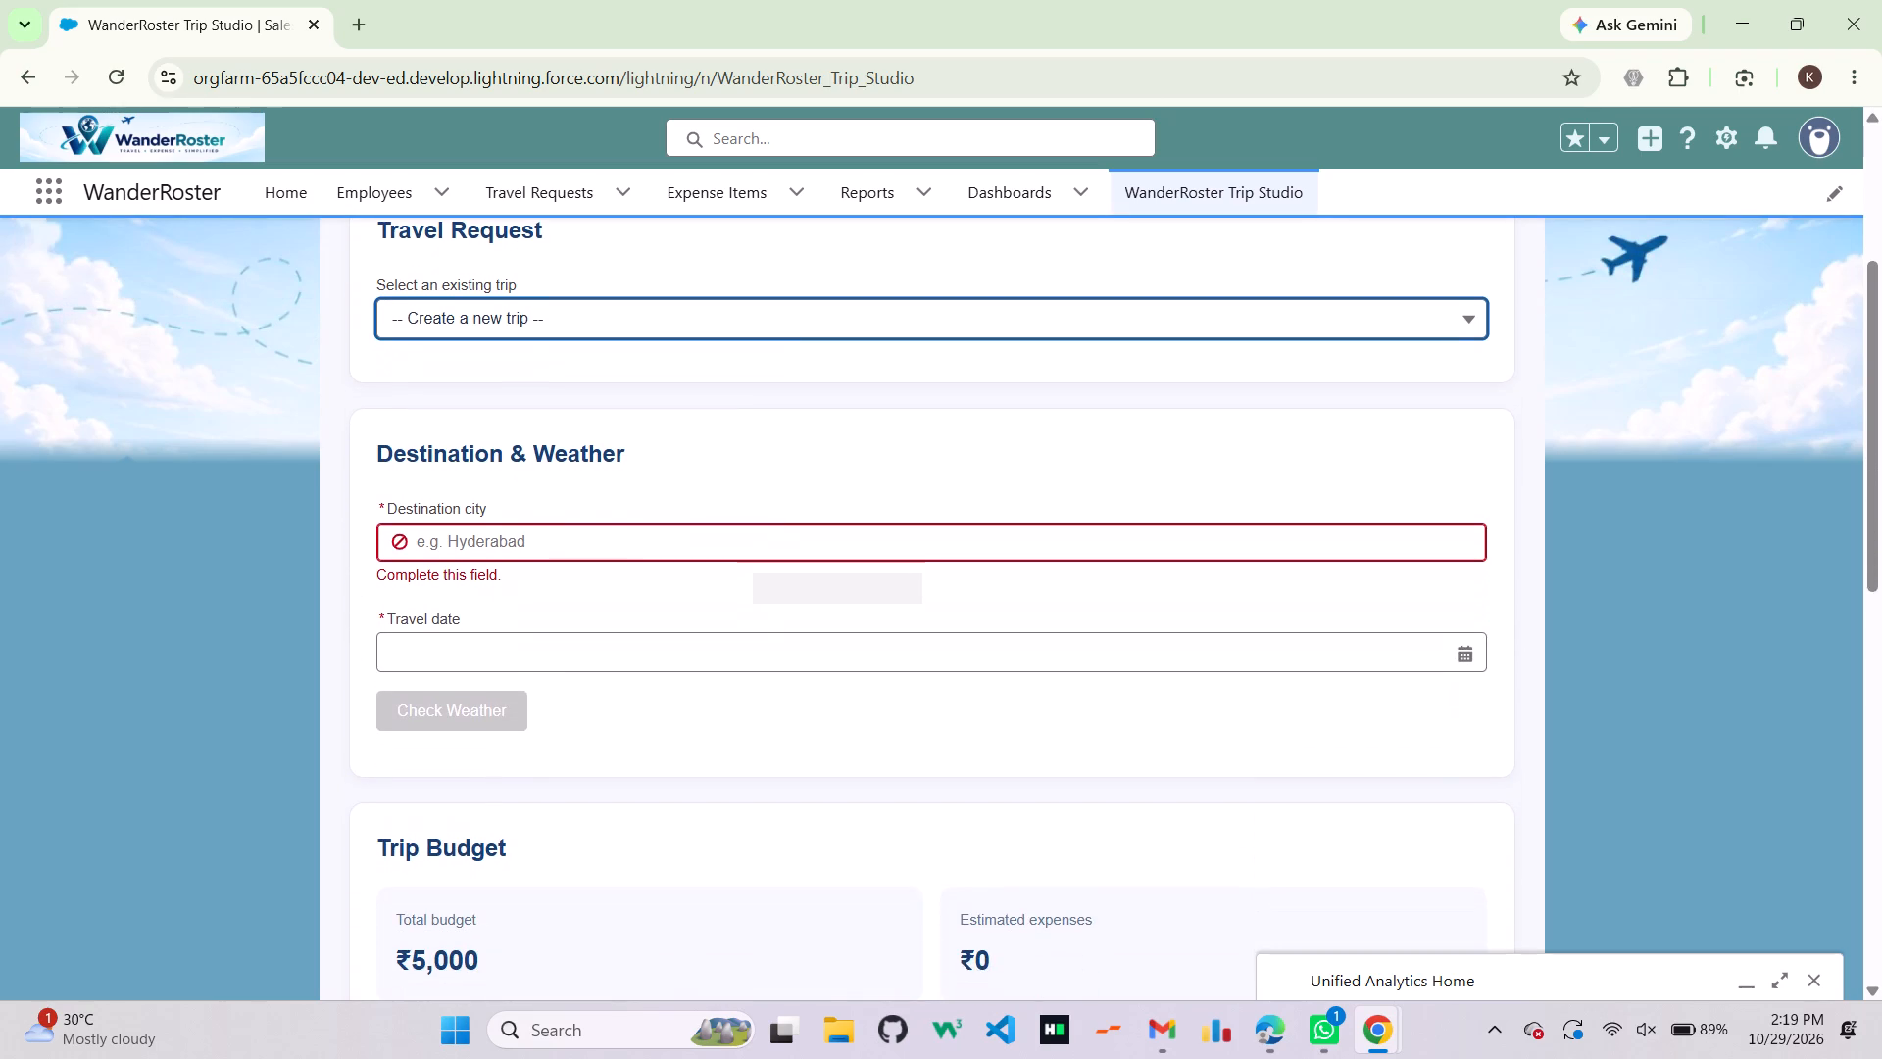
pyautogui.scroll(-11, 741, 554)
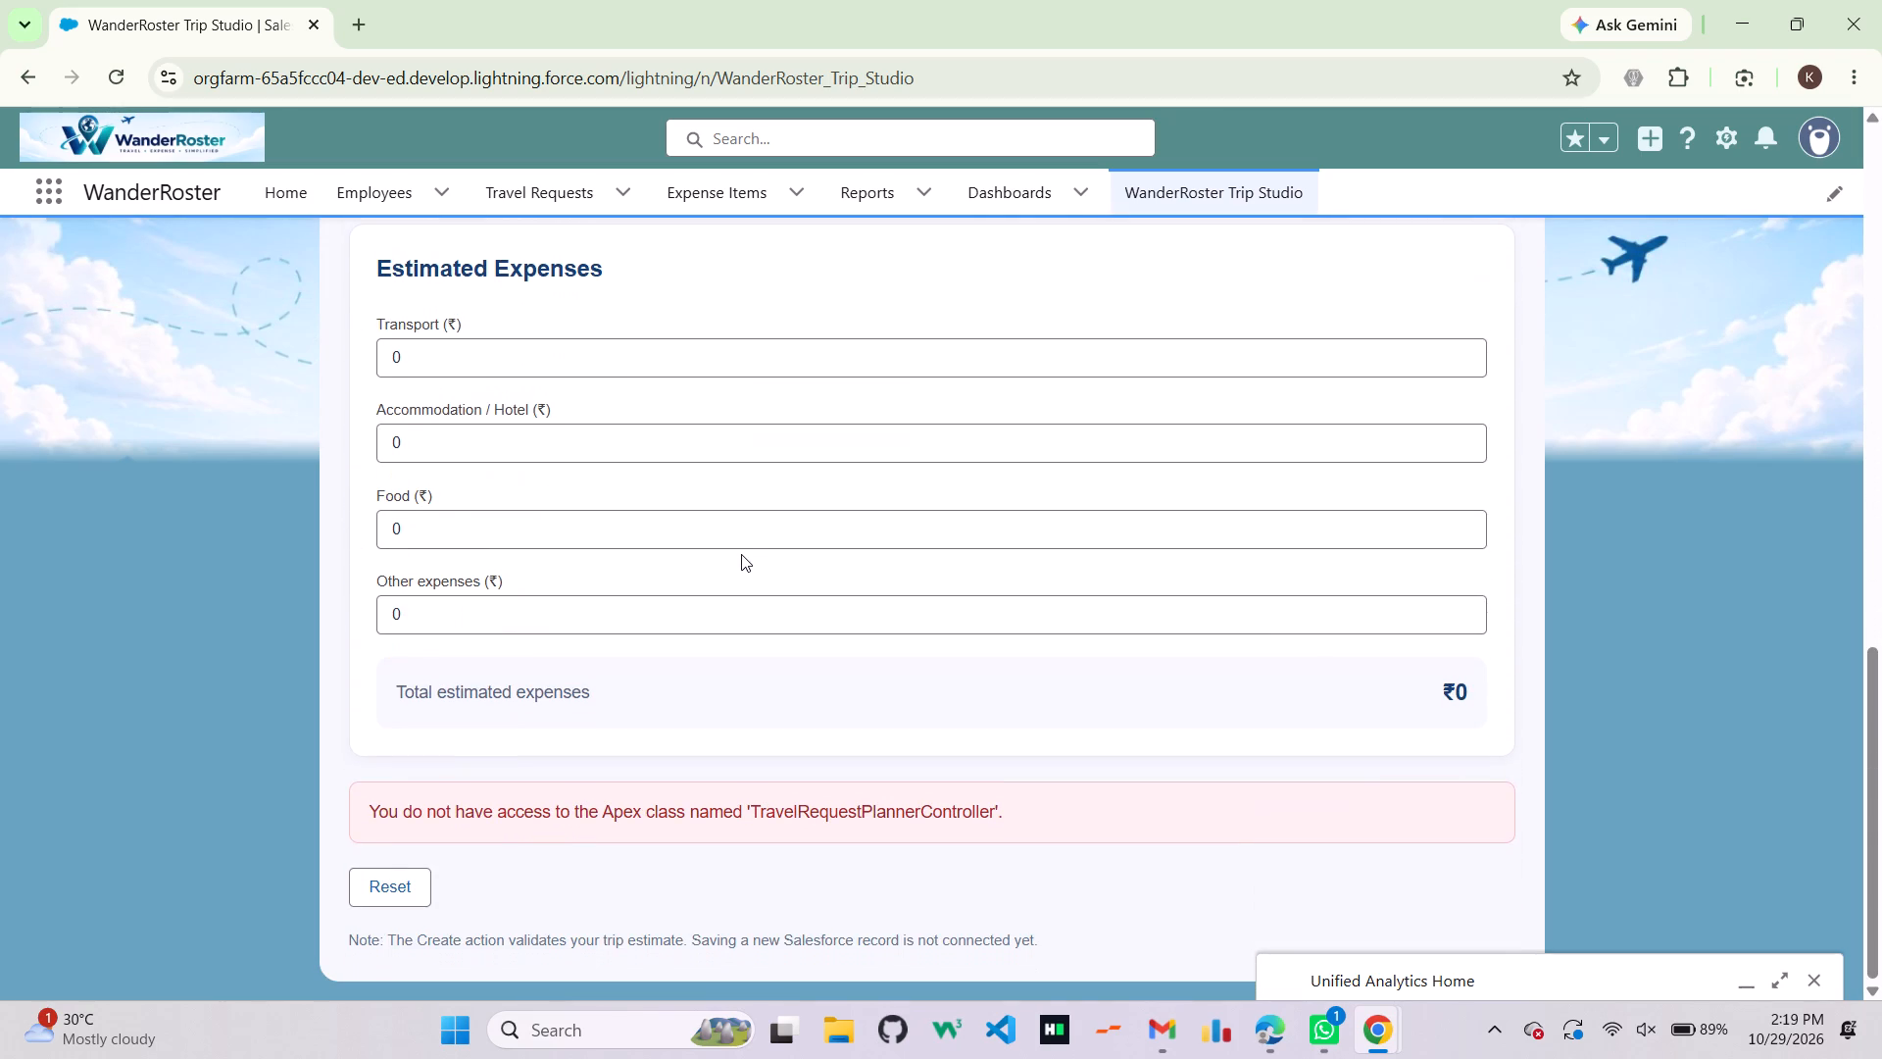
pyautogui.scroll(-1, 741, 554)
pyautogui.click(1807, 983)
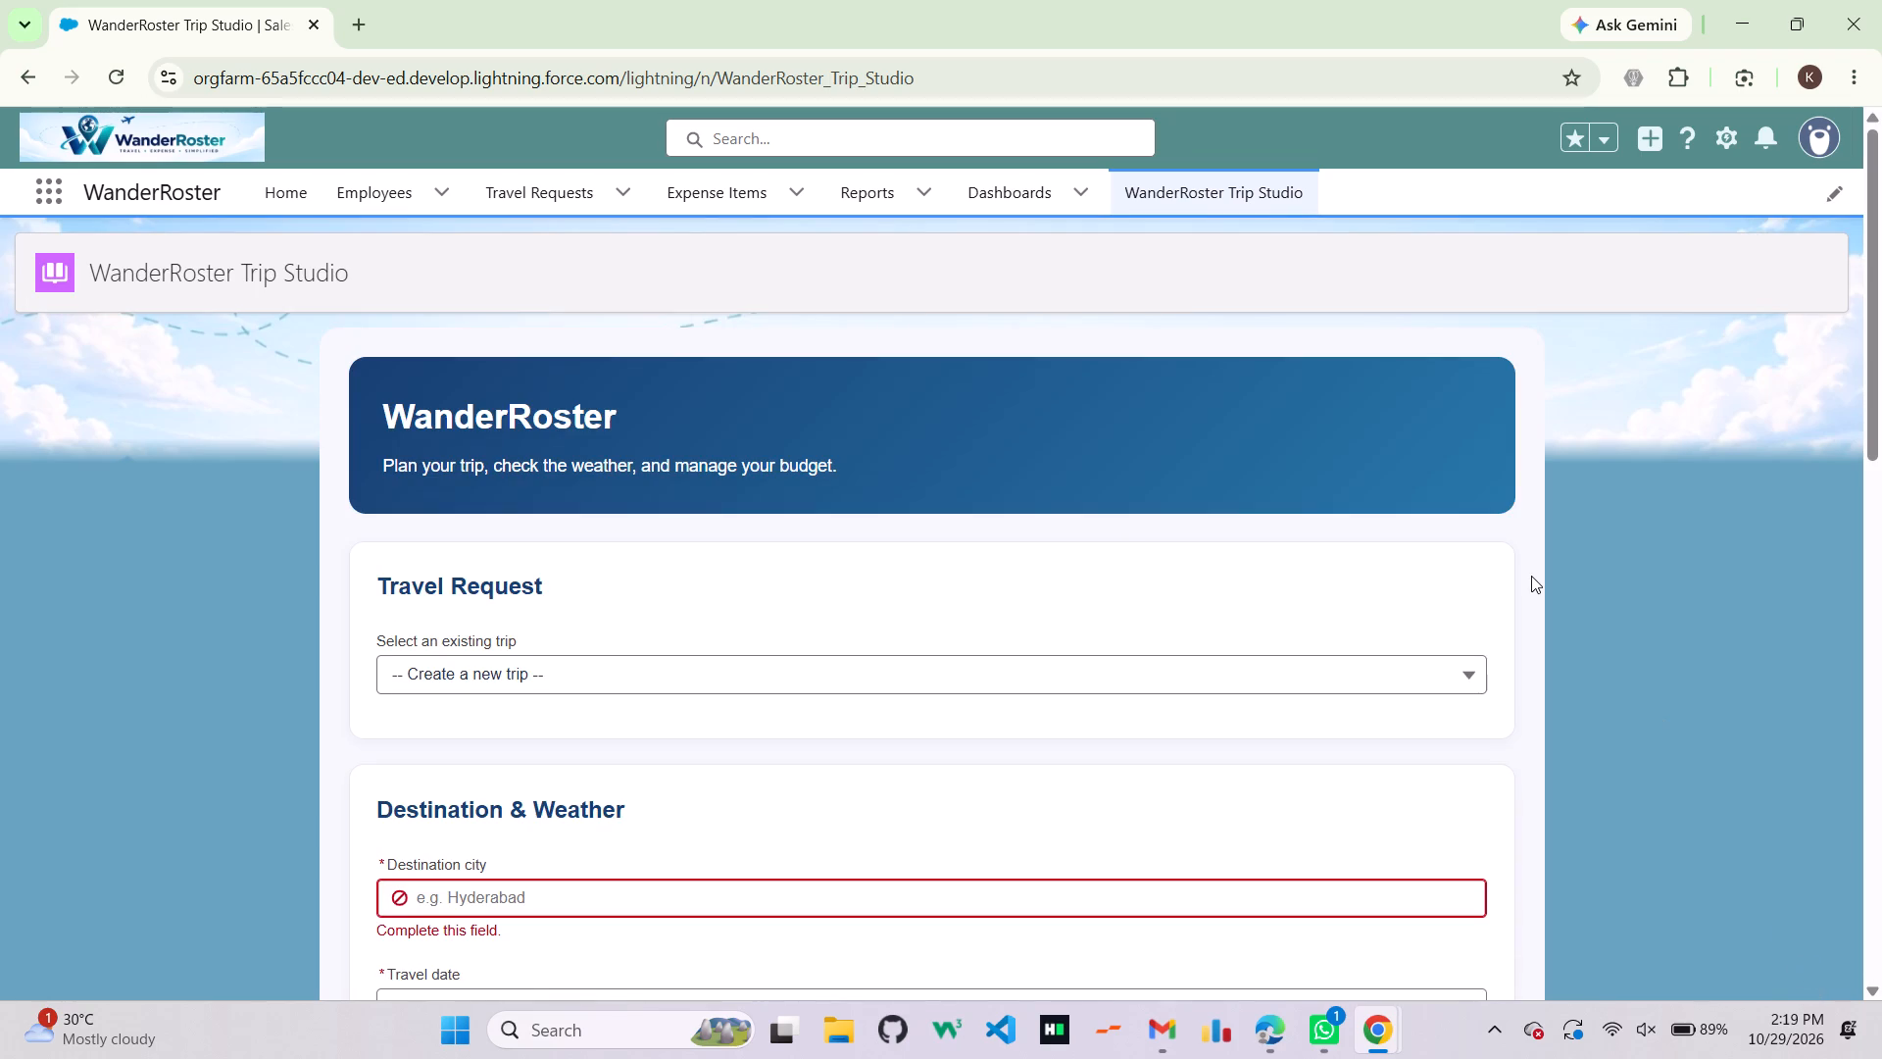
pyautogui.scroll(-1, 1531, 576)
pyautogui.scroll(18, 1531, 576)
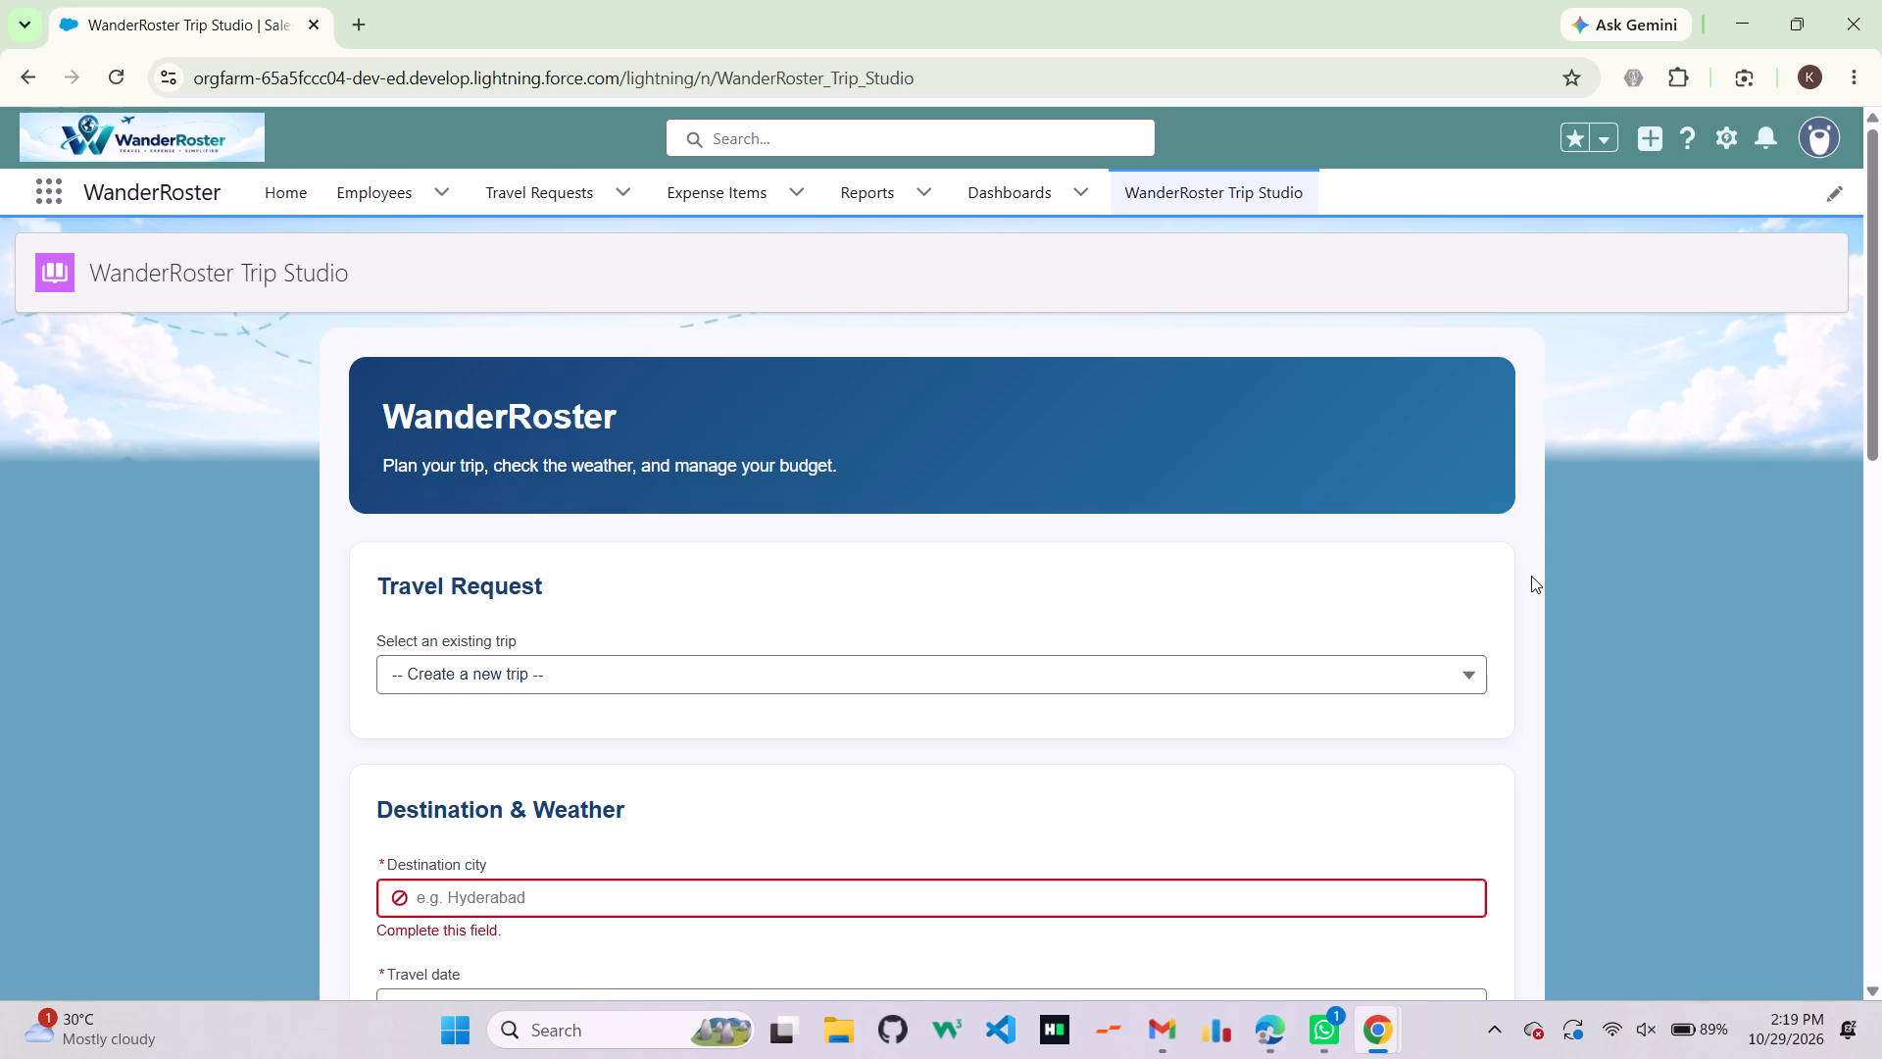
# View the recent reports and check the report types offered for a new report, leaving without creating one.
pyautogui.click(844, 200)
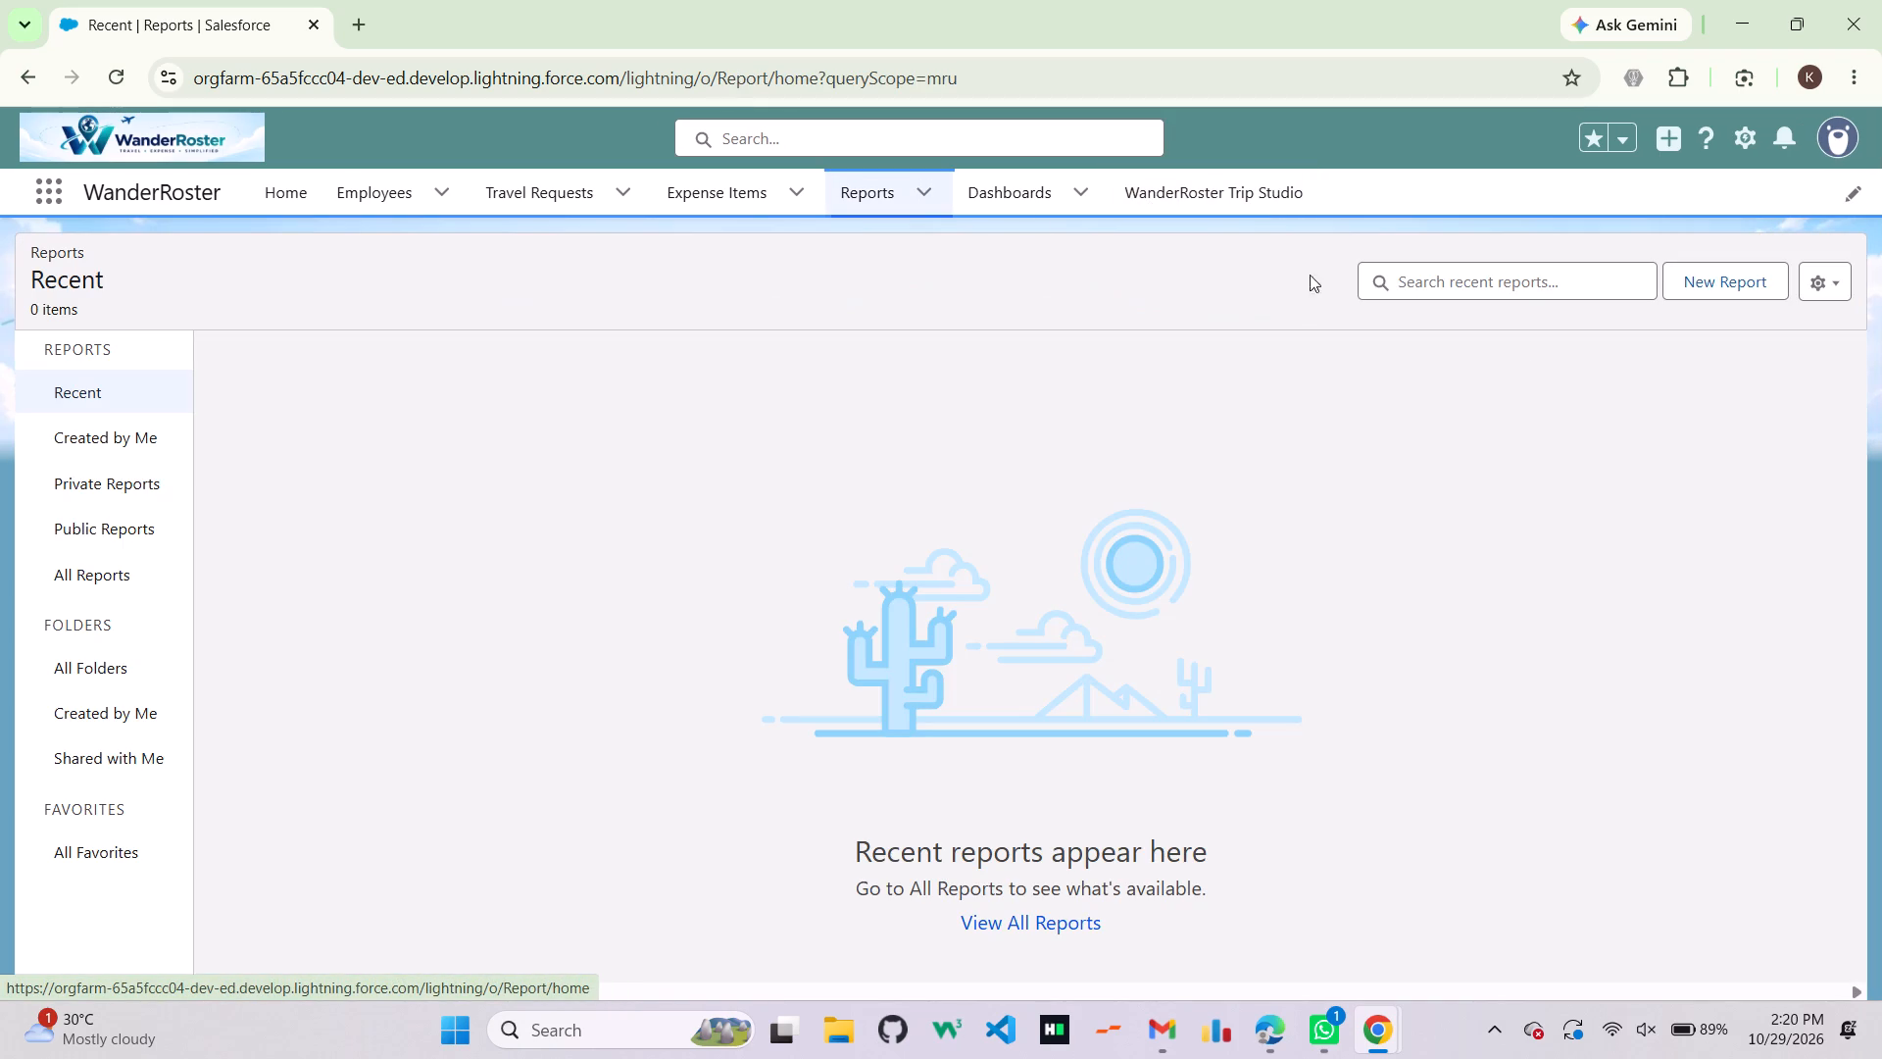
pyautogui.click(1707, 277)
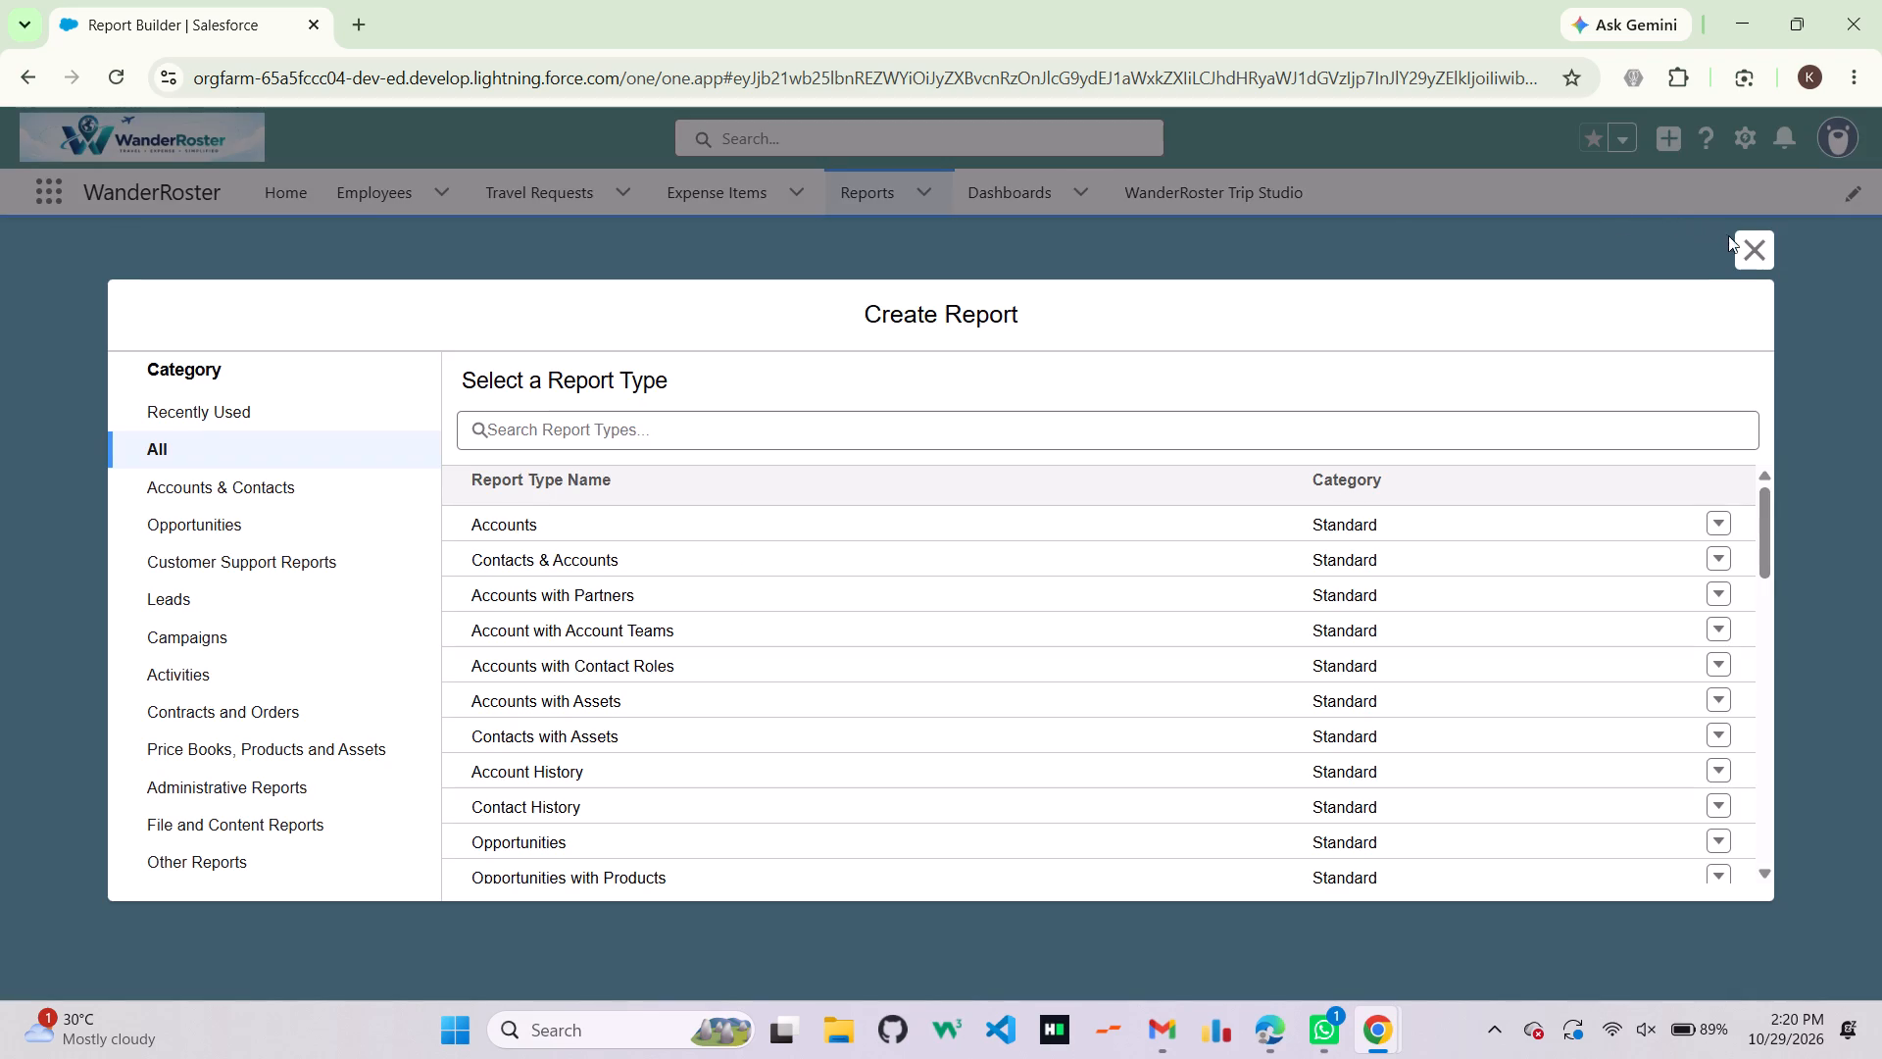
pyautogui.click(1755, 254)
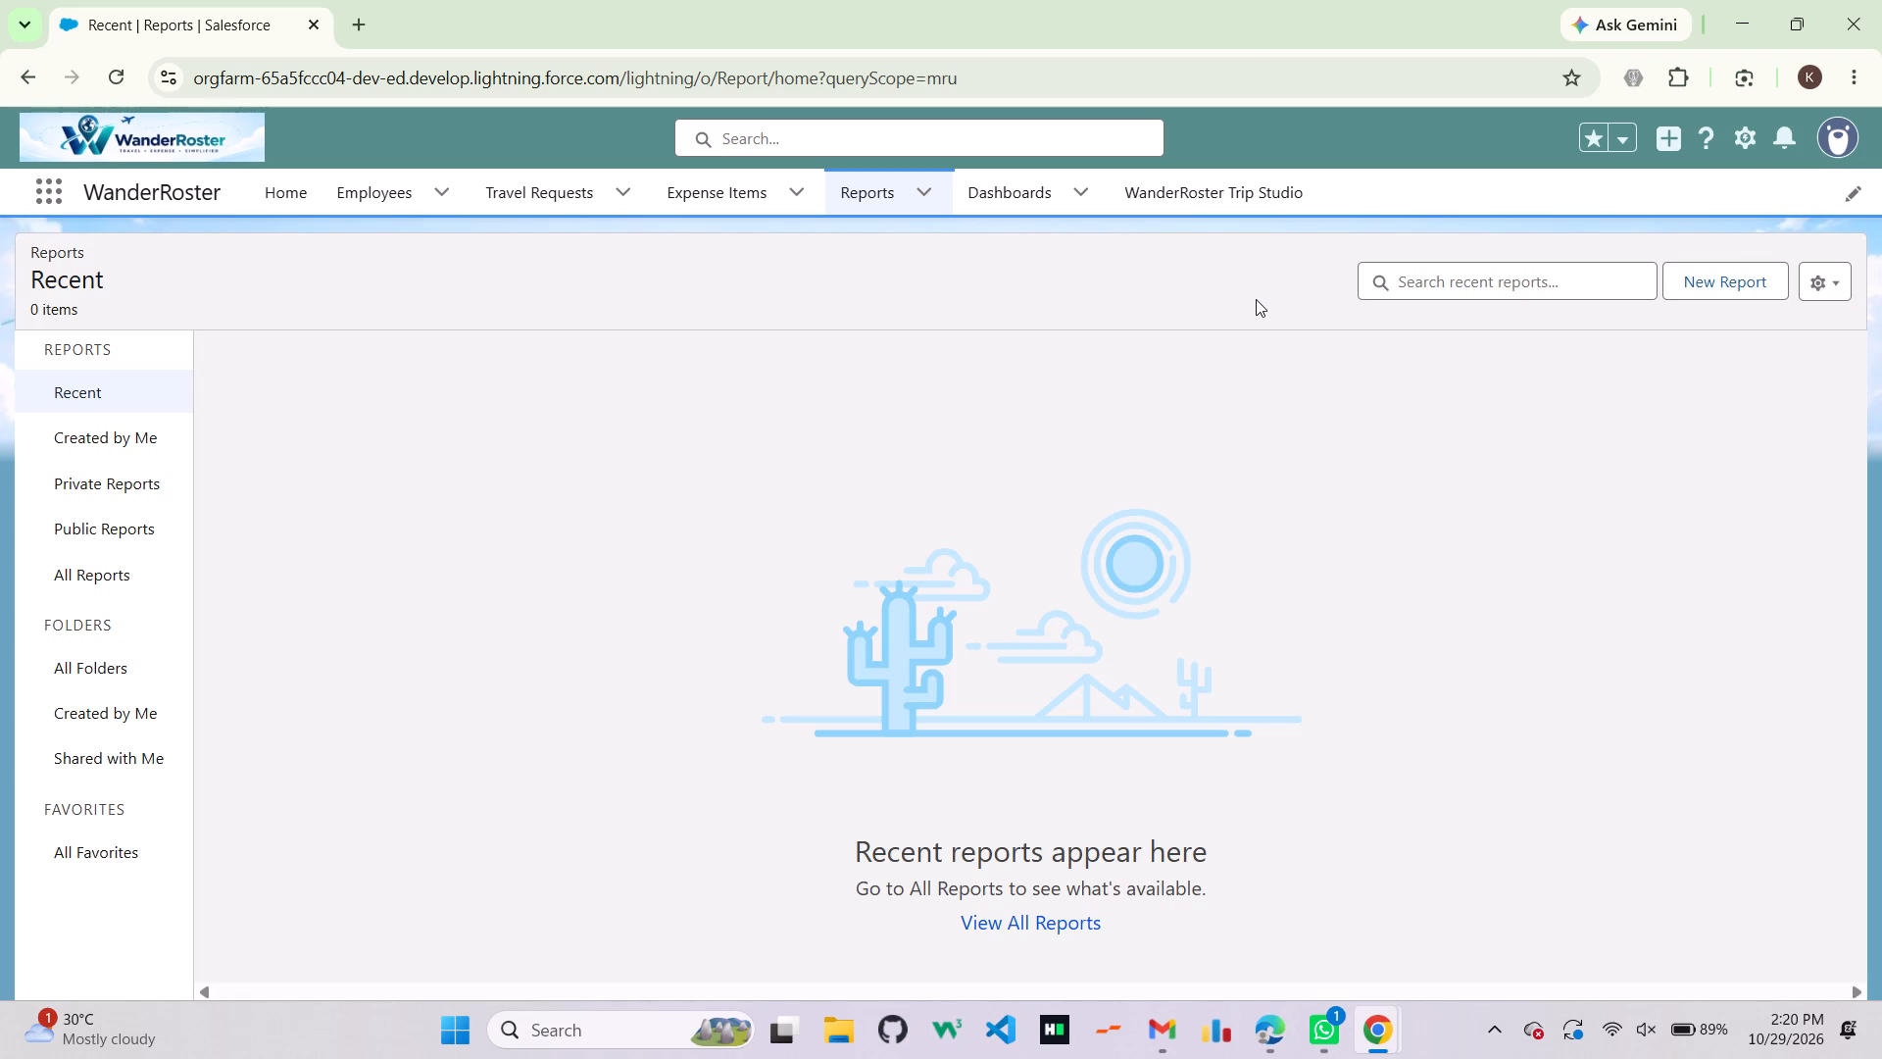
# Switch back to the Edge session and open the WanderRoster Overview dashboard from the recent dashboards.
pyautogui.click(1745, 22)
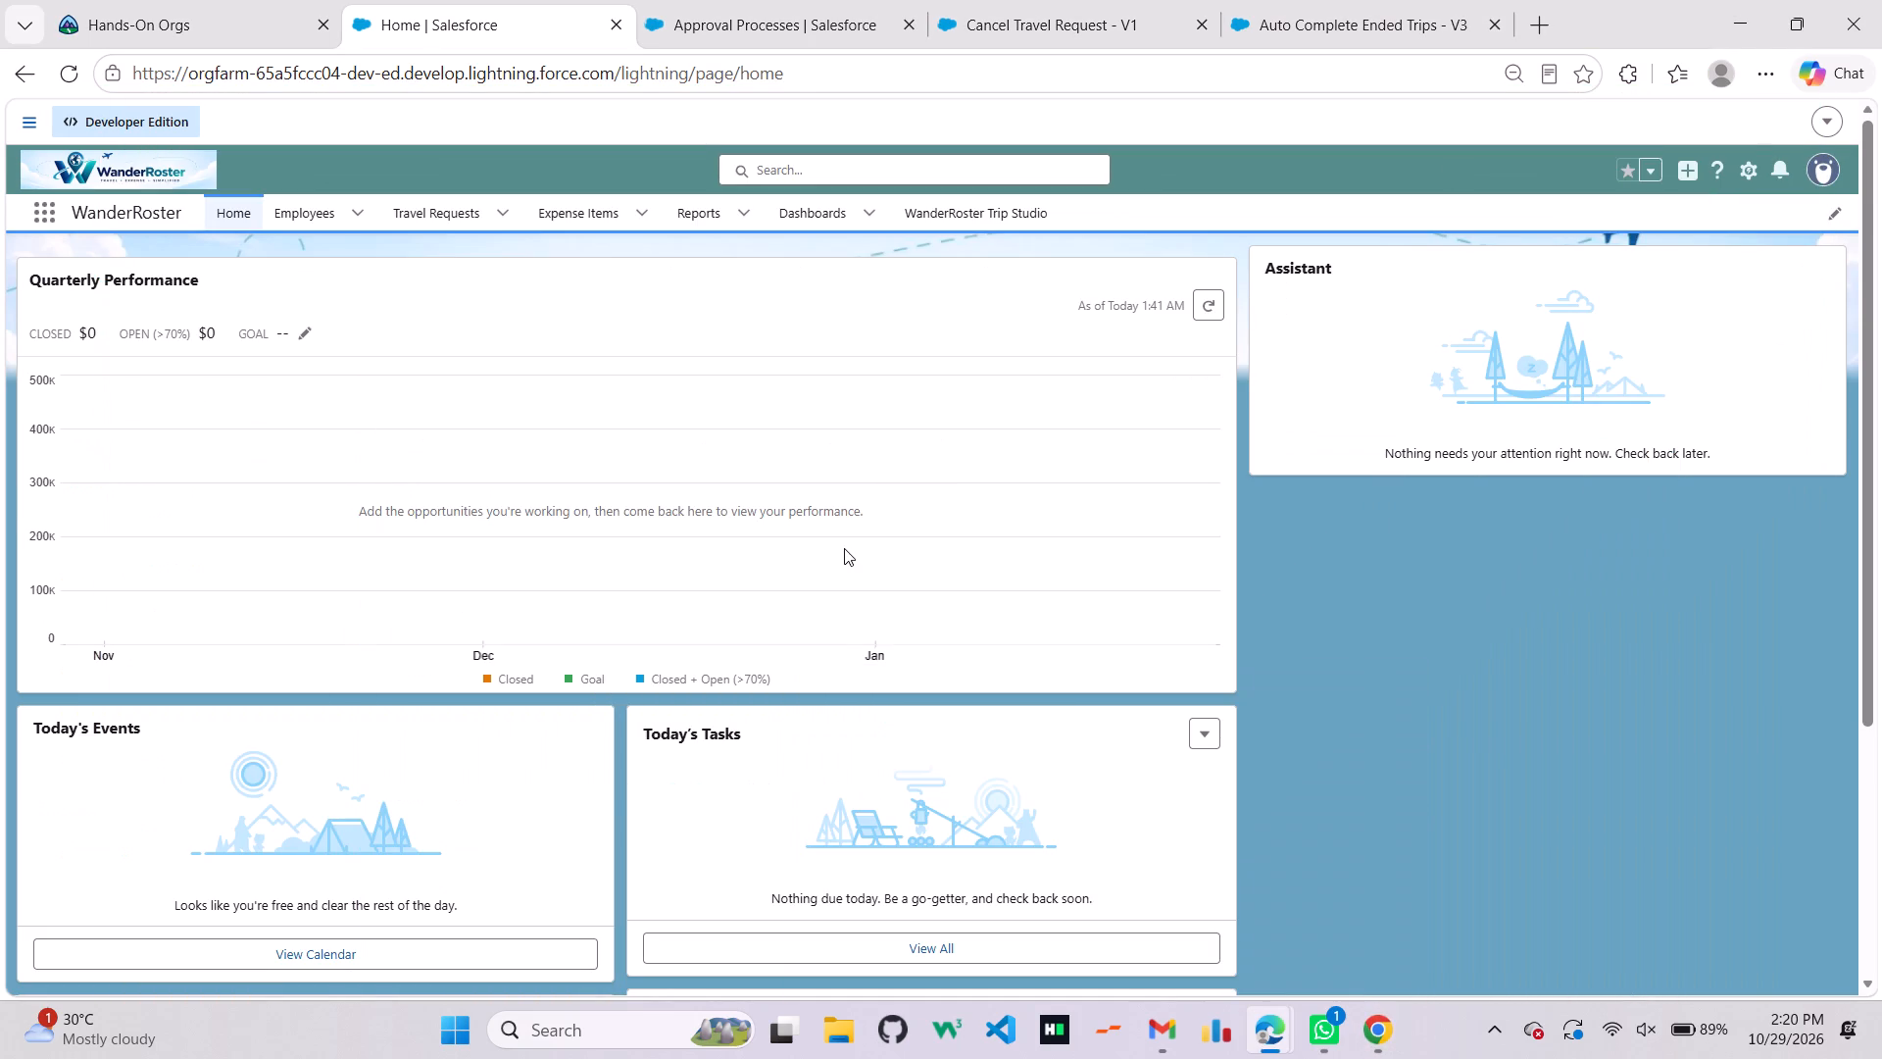
pyautogui.click(704, 219)
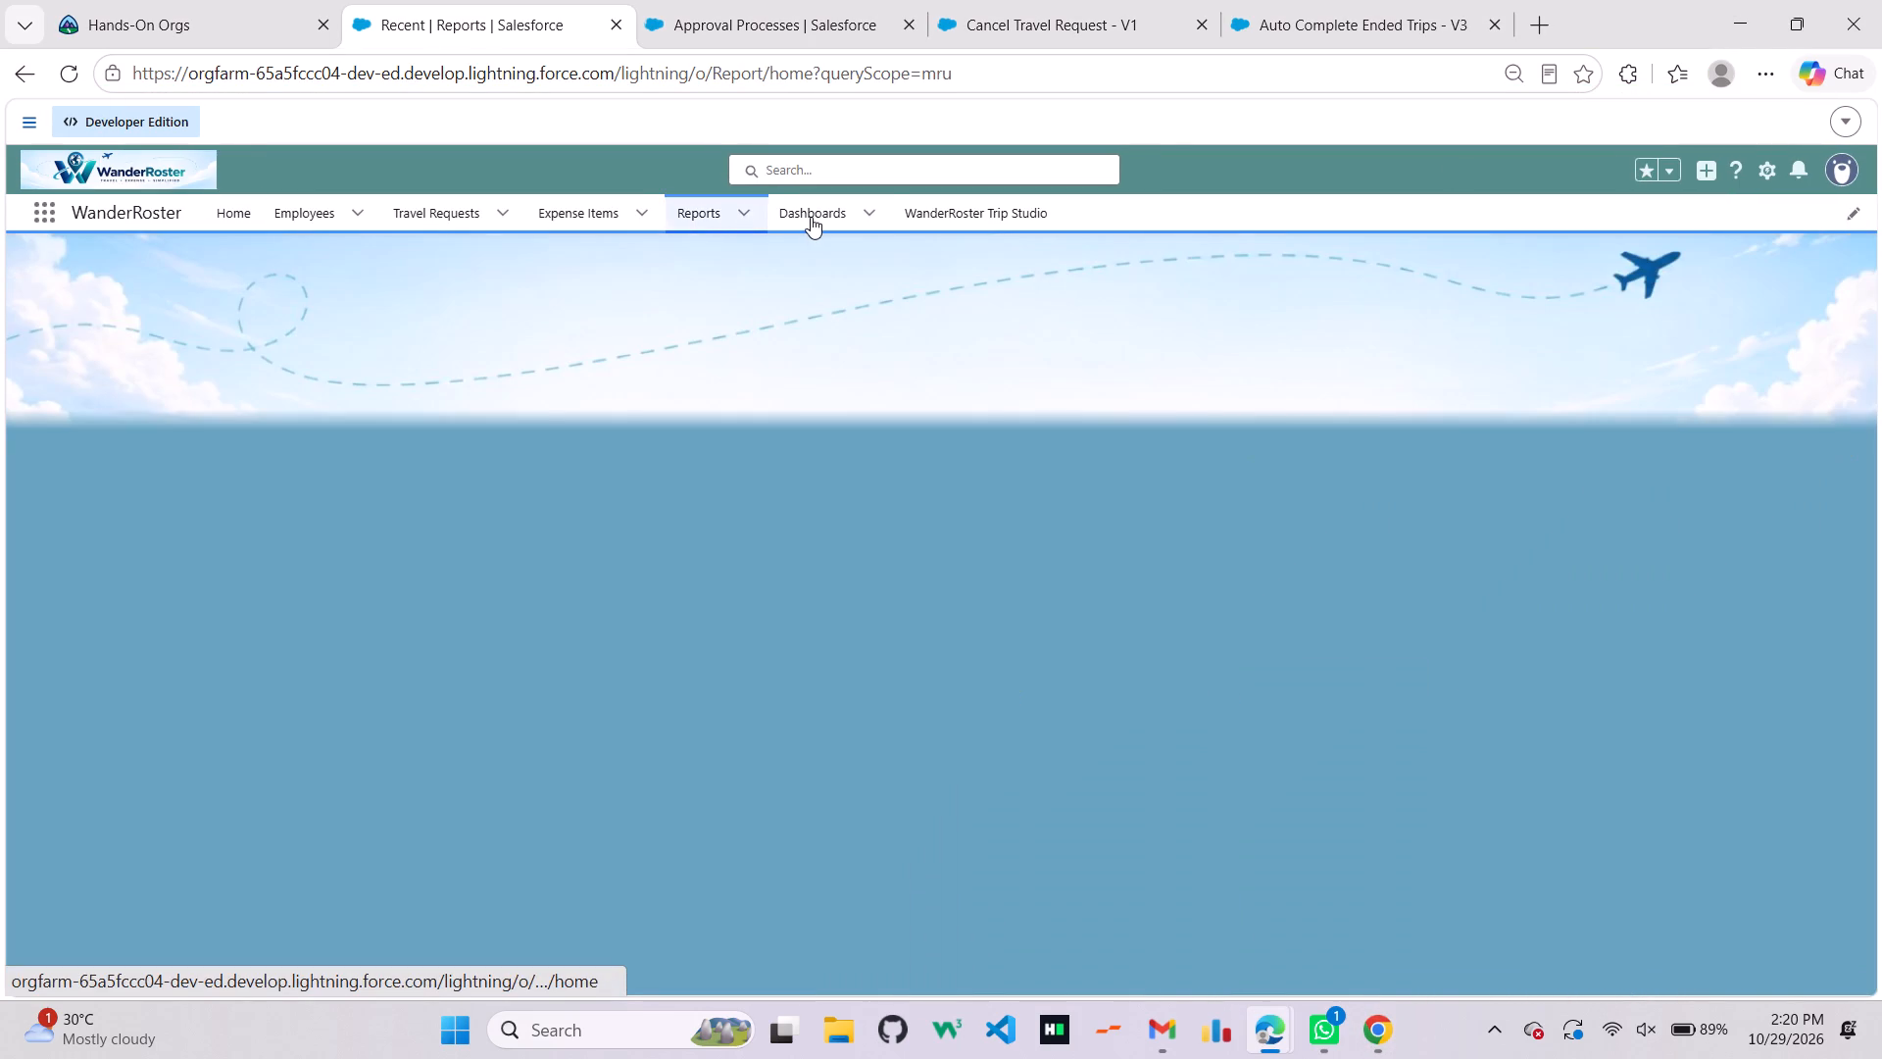
pyautogui.click(811, 217)
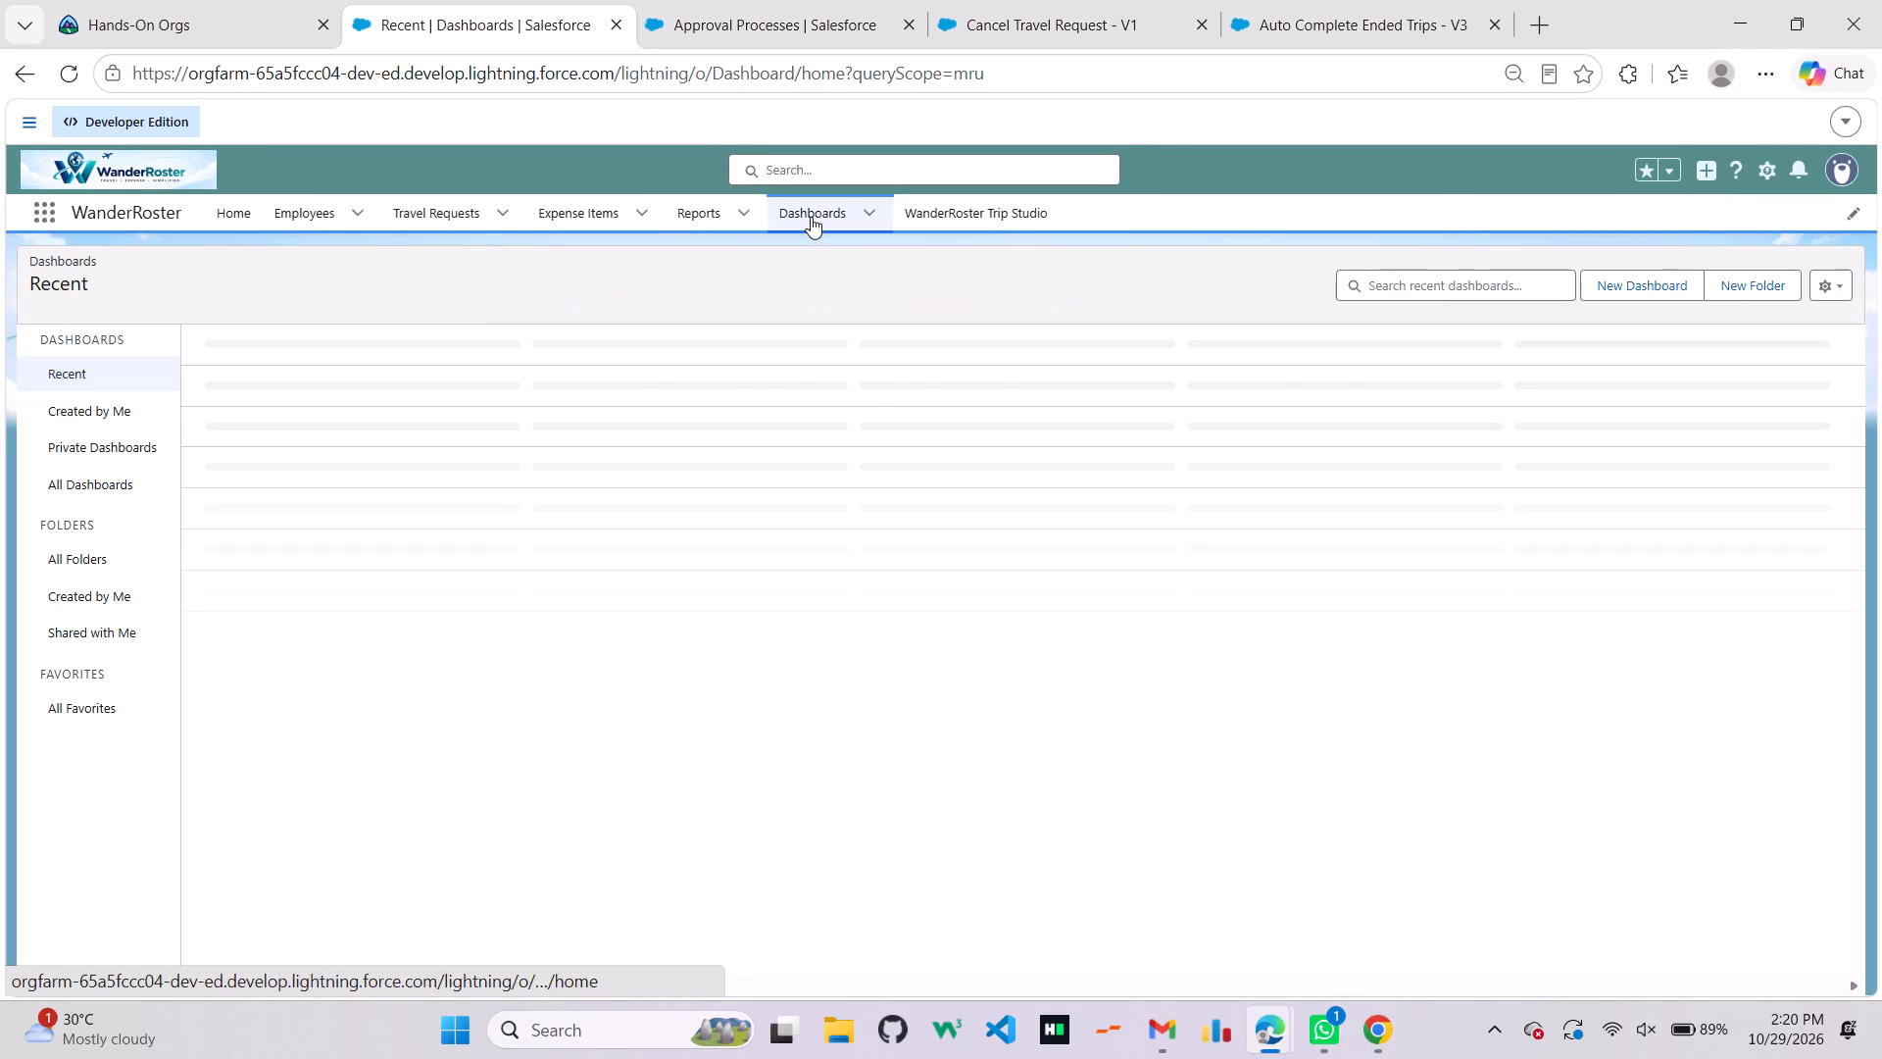
pyautogui.click(272, 386)
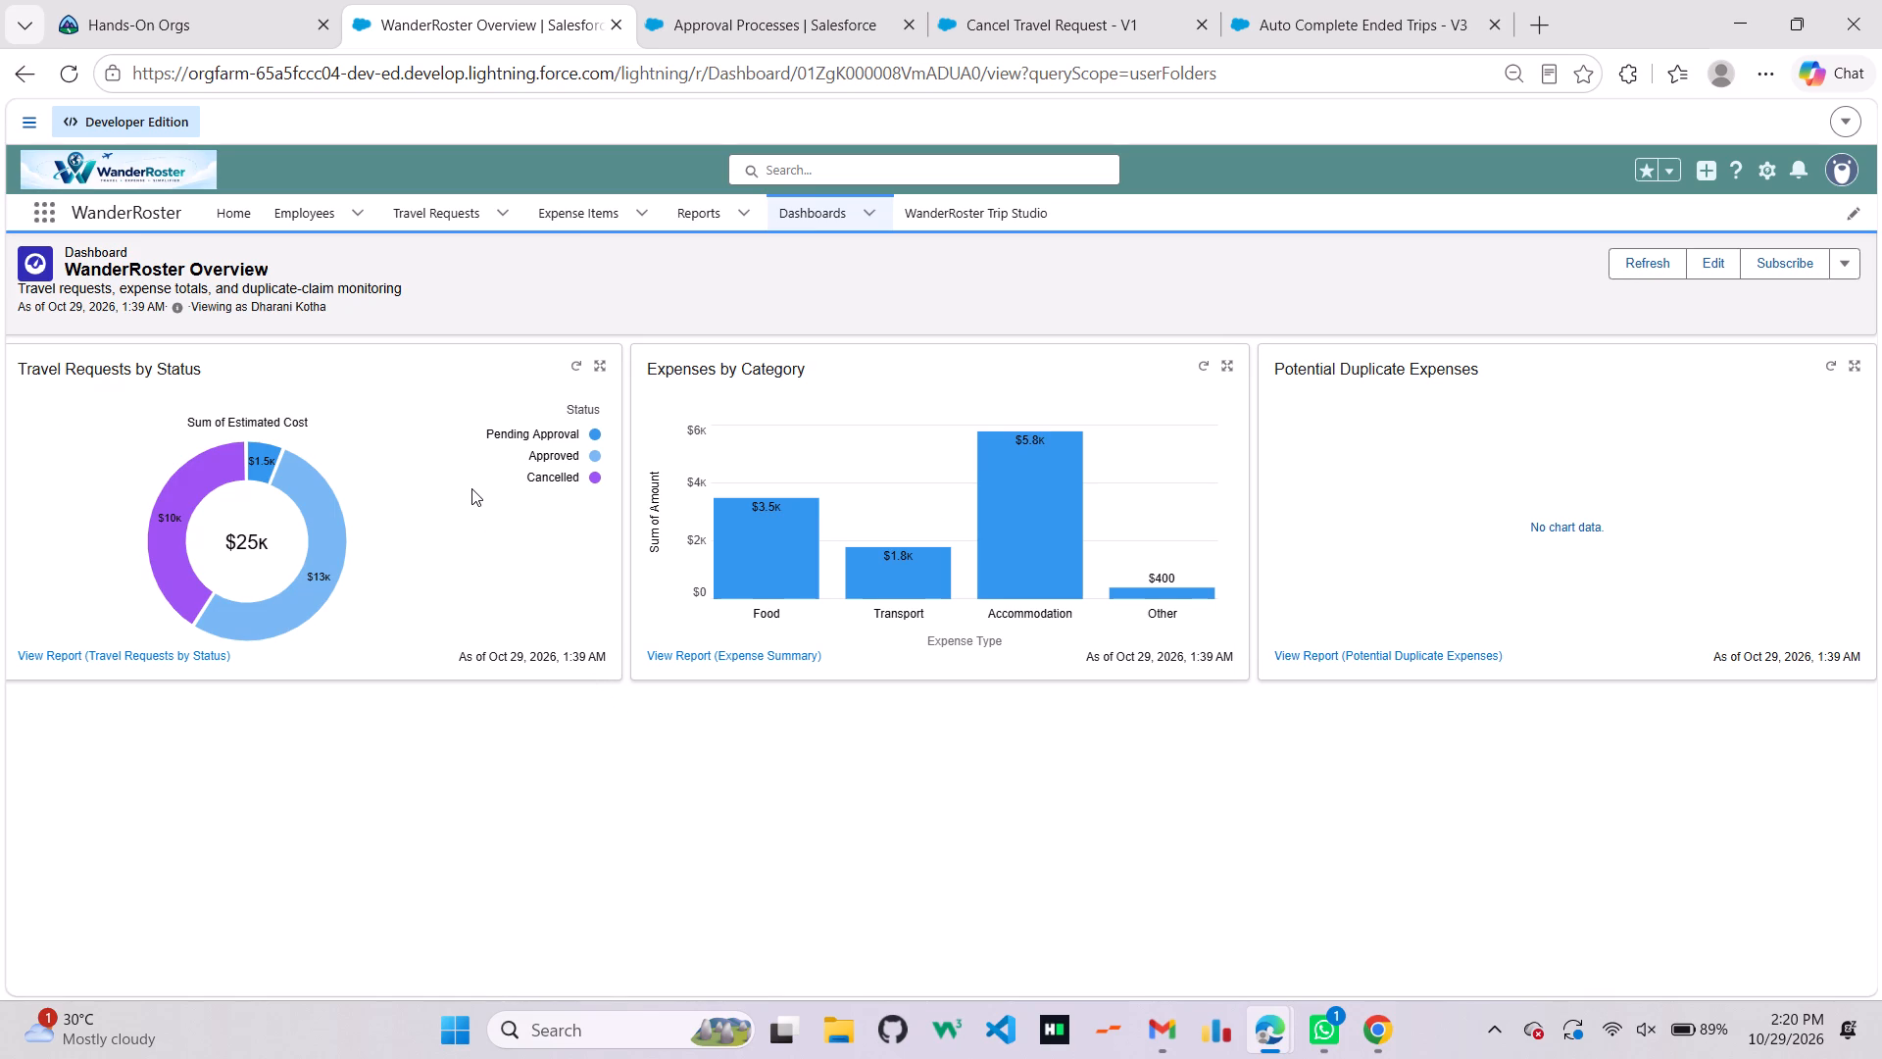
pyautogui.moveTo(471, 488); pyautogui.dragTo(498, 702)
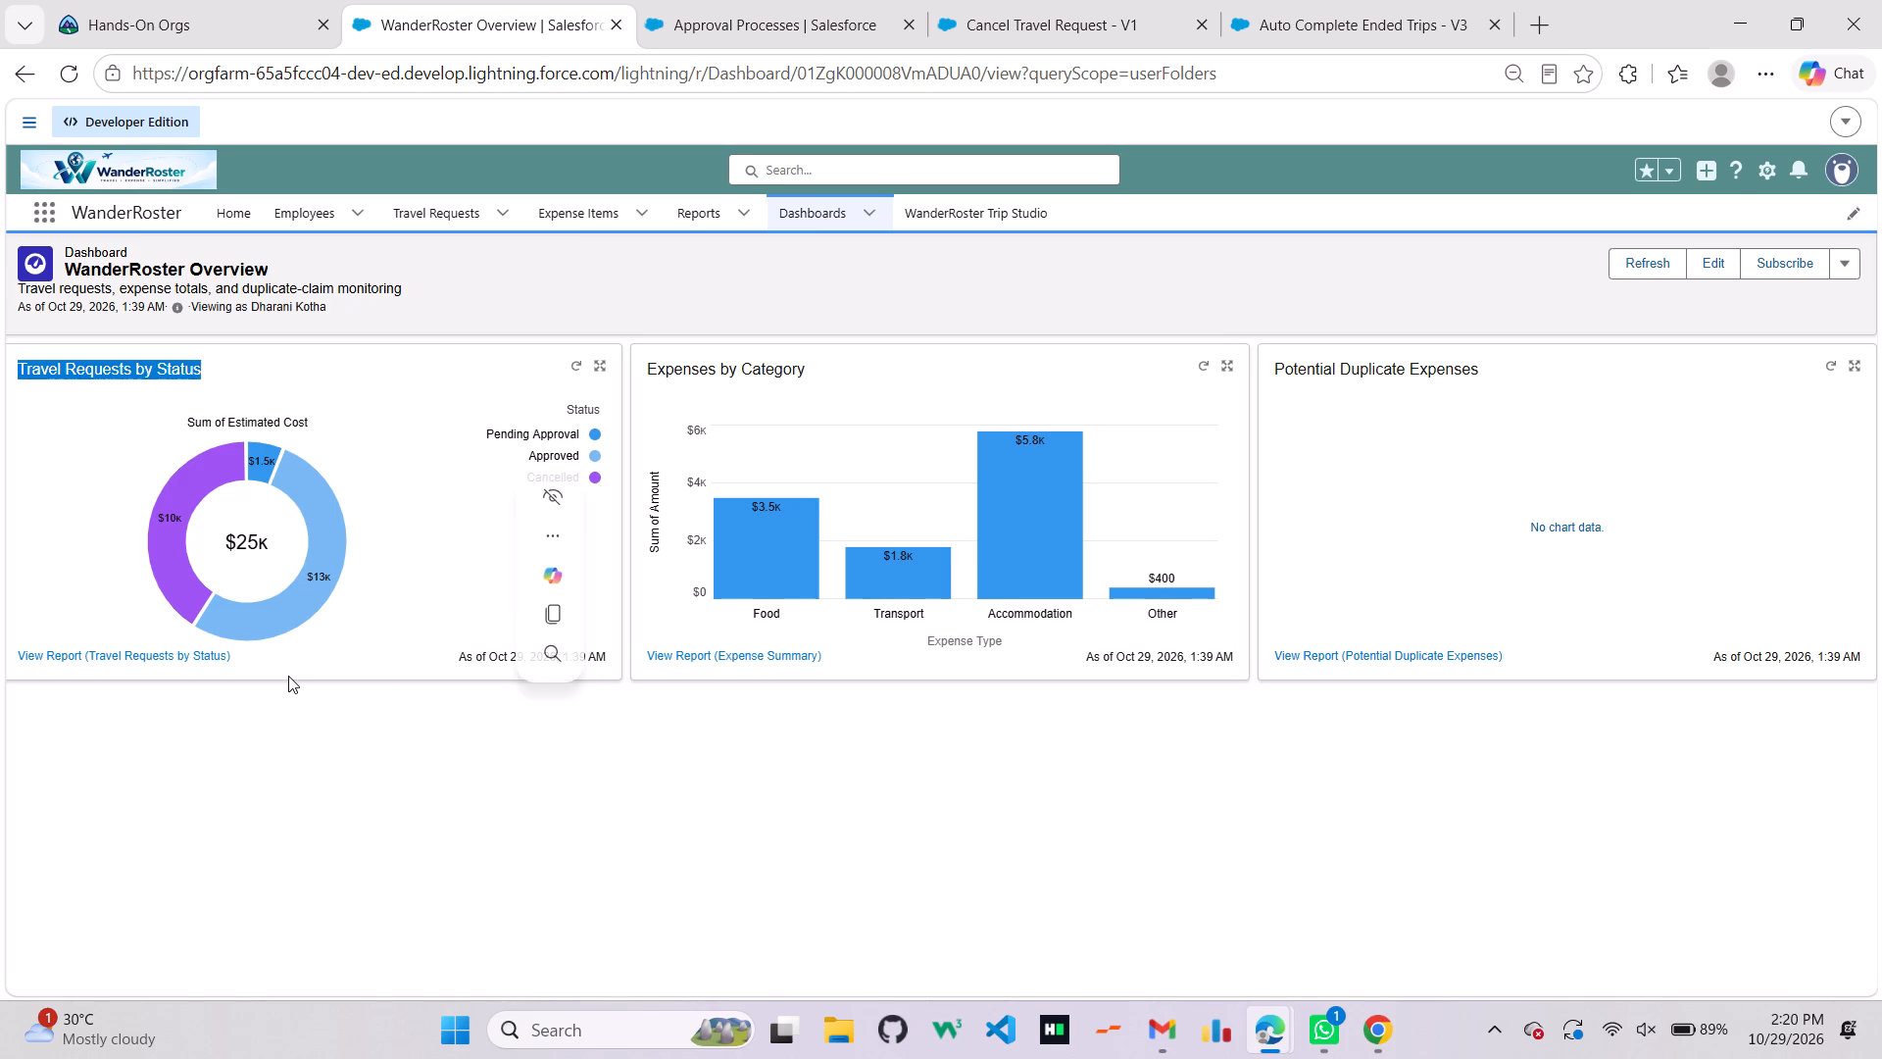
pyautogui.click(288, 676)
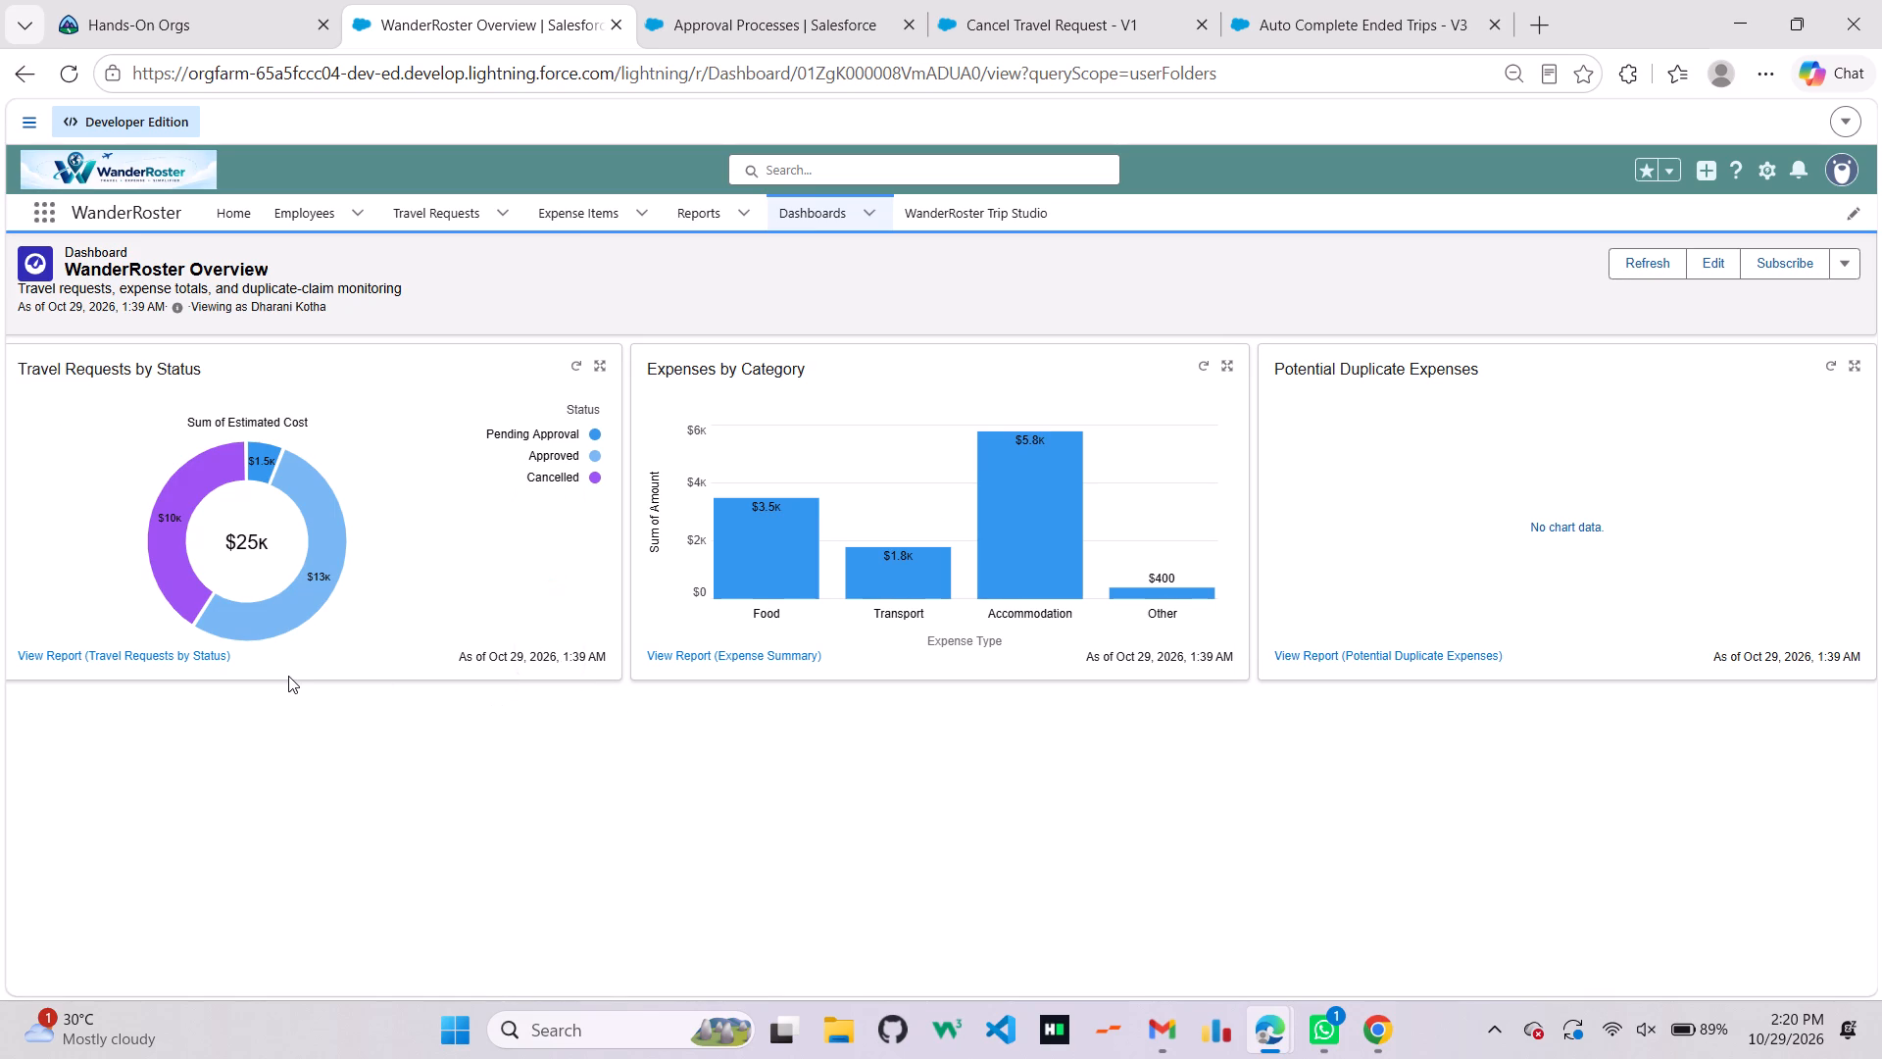